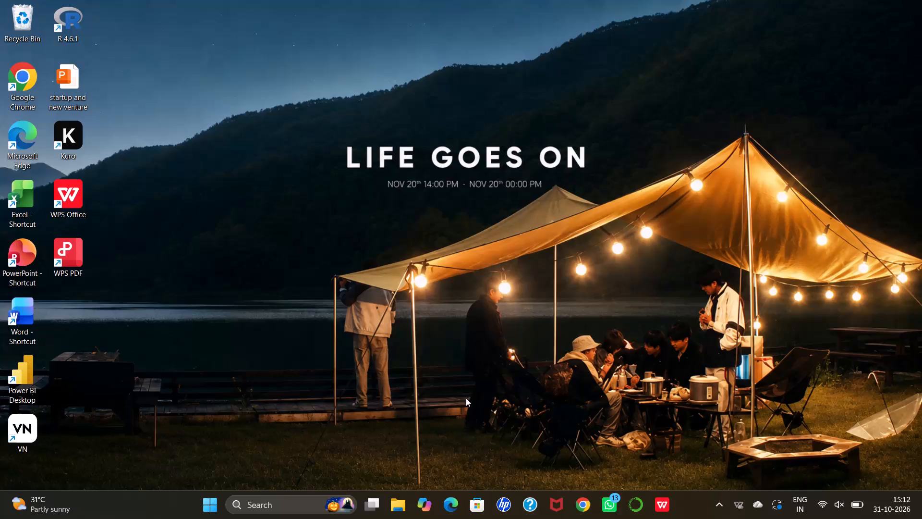
{"action": "left_click", "coordinate": [578, 501]}
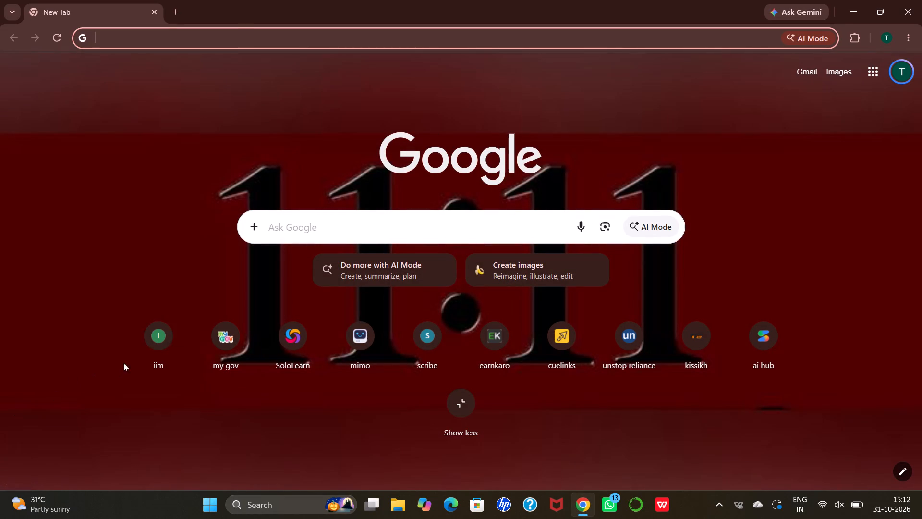
{"action": "left_click", "coordinate": [360, 235]}
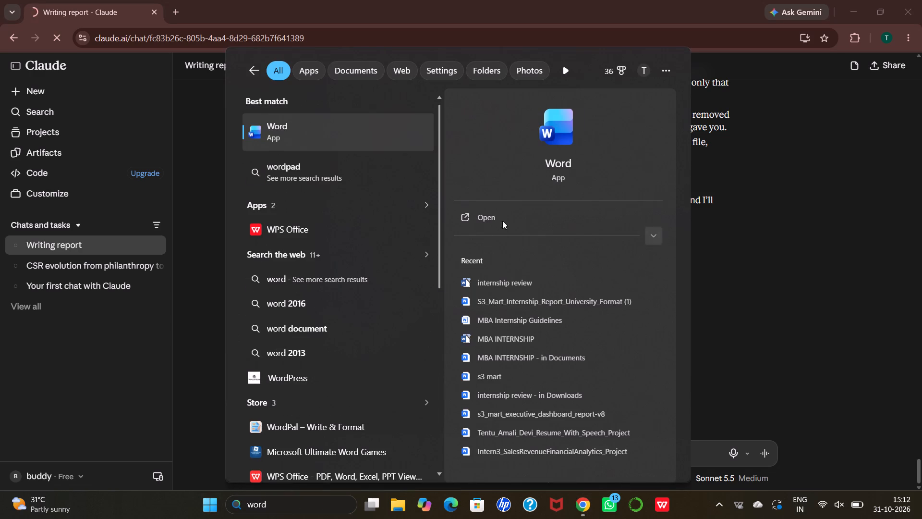
{"action": "left_click", "coordinate": [508, 217]}
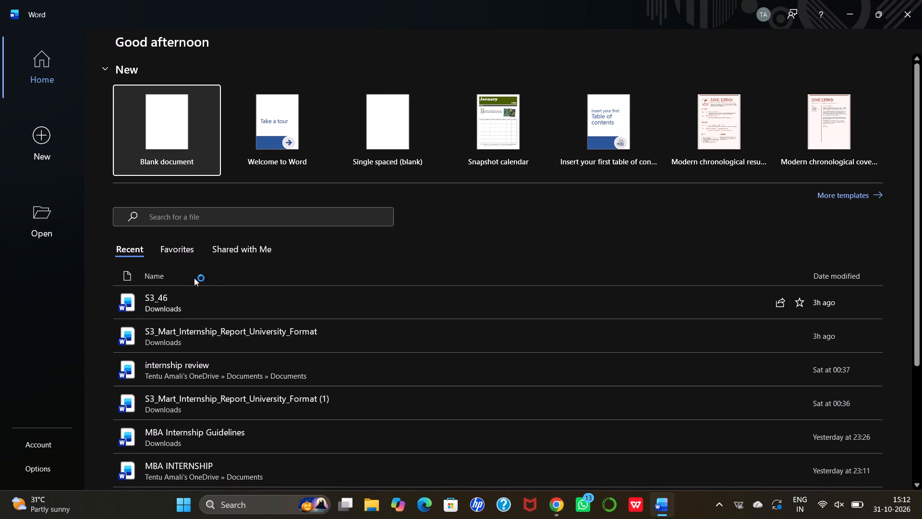
{"action": "double_click", "coordinate": [221, 366]}
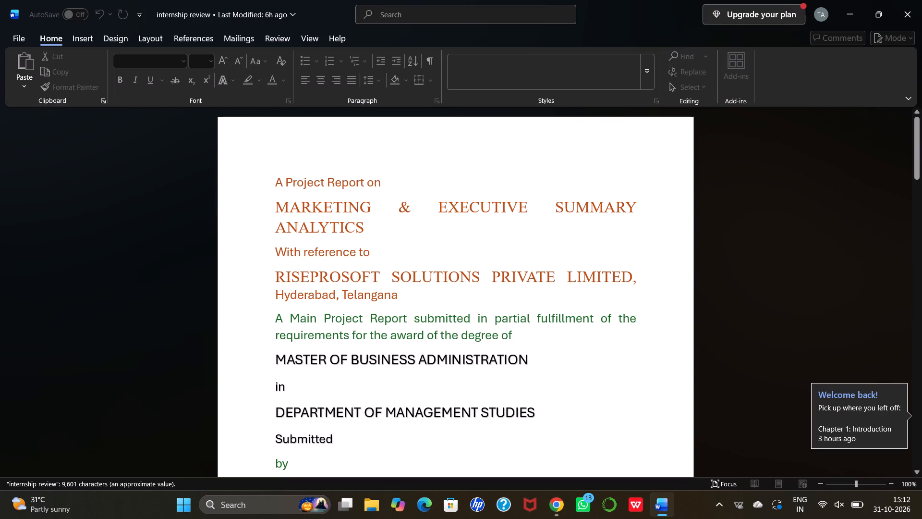
Look through the report from the title page to the Chapter 1 introduction and back to the company description.
{"action": "scroll", "coordinate": [496, 247], "scroll_direction": "down", "scroll_amount": 2}
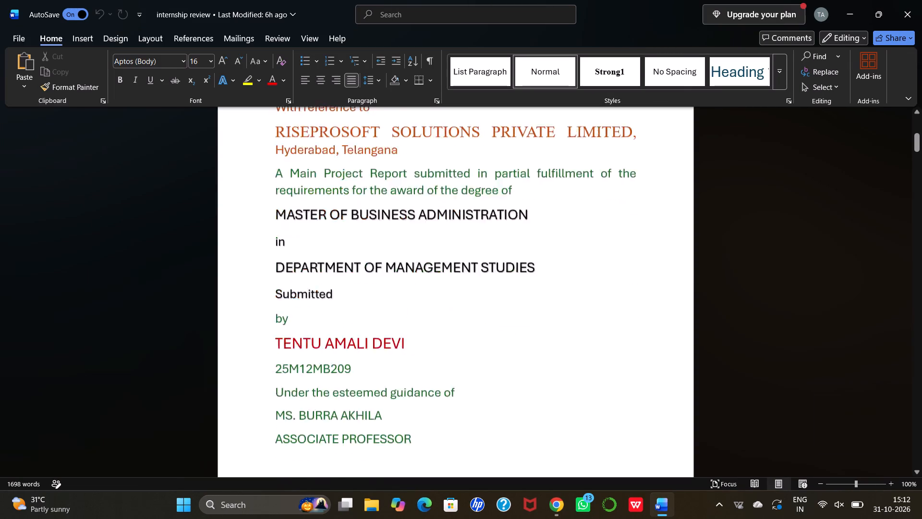
{"action": "scroll", "coordinate": [496, 247], "scroll_direction": "down", "scroll_amount": 14}
{"action": "scroll", "coordinate": [496, 247], "scroll_direction": "down", "scroll_amount": 7}
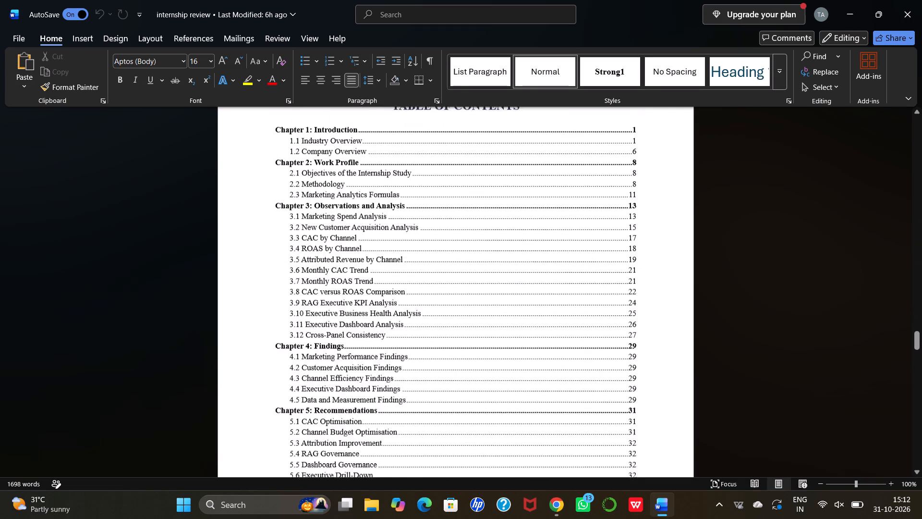
{"action": "scroll", "coordinate": [496, 247], "scroll_direction": "down", "scroll_amount": 20}
{"action": "scroll", "coordinate": [496, 247], "scroll_direction": "down", "scroll_amount": 9}
{"action": "scroll", "coordinate": [496, 247], "scroll_direction": "down", "scroll_amount": 14}
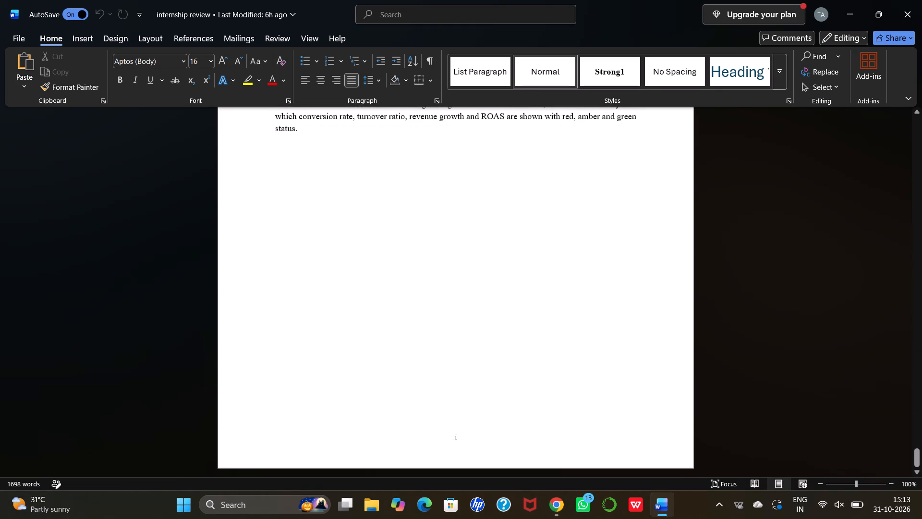
{"action": "scroll", "coordinate": [496, 247], "scroll_direction": "up", "scroll_amount": 1}
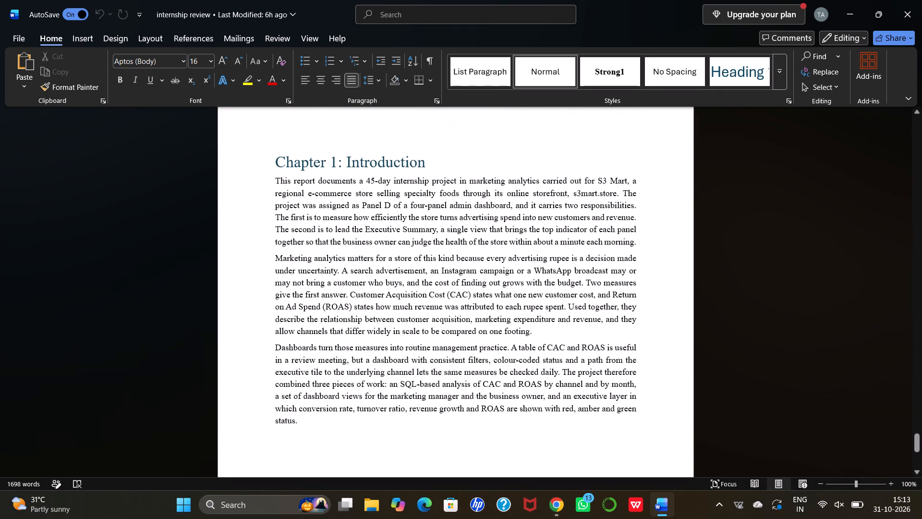
{"action": "scroll", "coordinate": [496, 247], "scroll_direction": "up", "scroll_amount": 8}
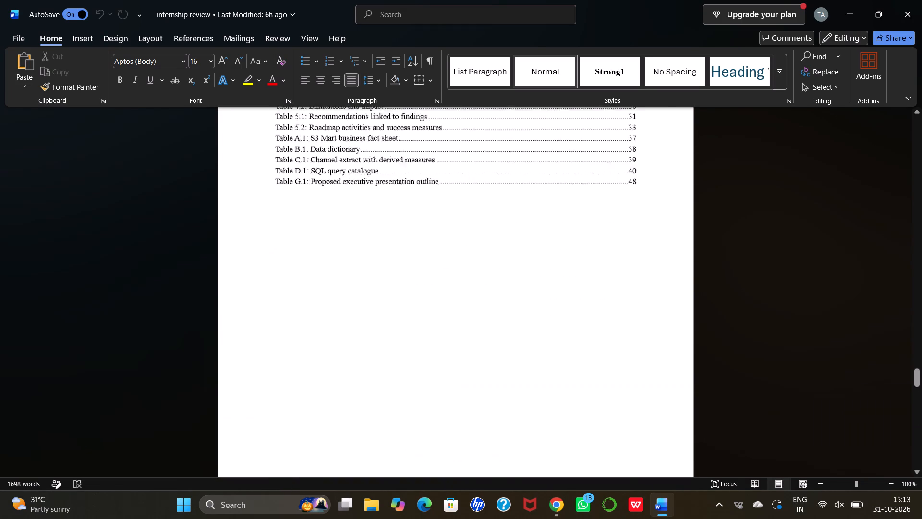
{"action": "scroll", "coordinate": [496, 247], "scroll_direction": "up", "scroll_amount": 6}
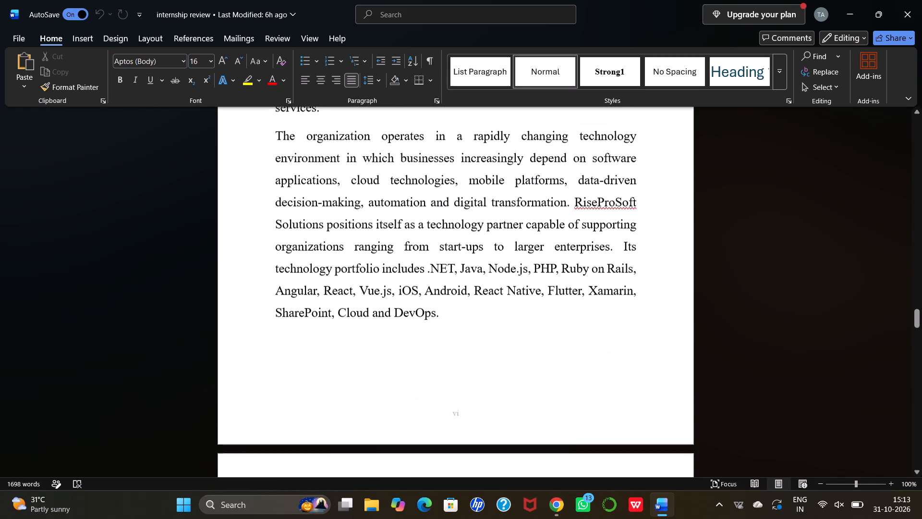
{"action": "scroll", "coordinate": [496, 247], "scroll_direction": "up", "scroll_amount": 4}
Delete everything from the "TABLE OF CONTENTS" heading through the end of the Chapter 1 introduction.
{"action": "scroll", "coordinate": [496, 247], "scroll_direction": "down", "scroll_amount": 1}
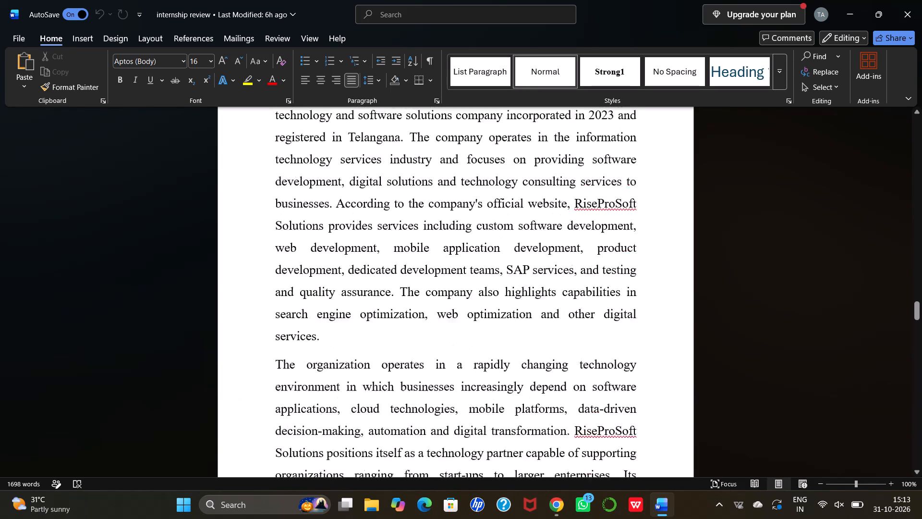
{"action": "scroll", "coordinate": [496, 247], "scroll_direction": "down", "scroll_amount": 4}
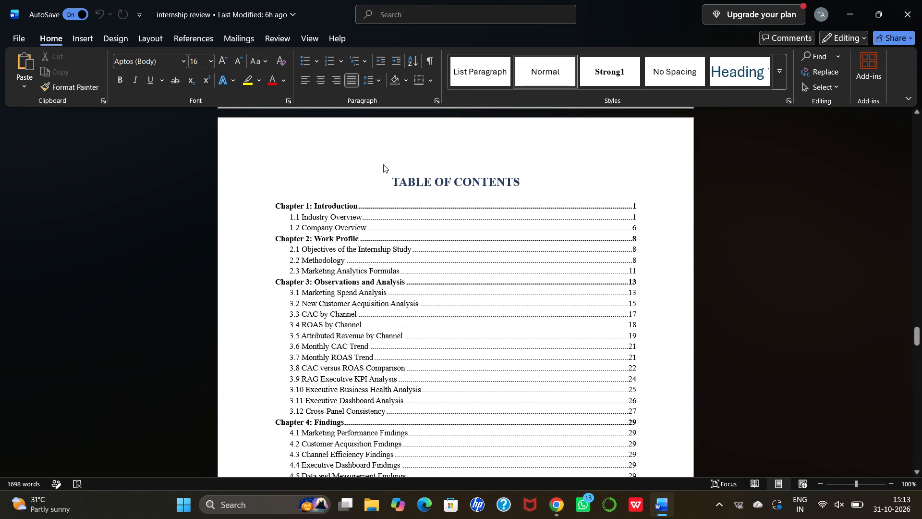
{"action": "left_click_drag", "start_coordinate": [388, 176], "coordinate": [451, 306]}
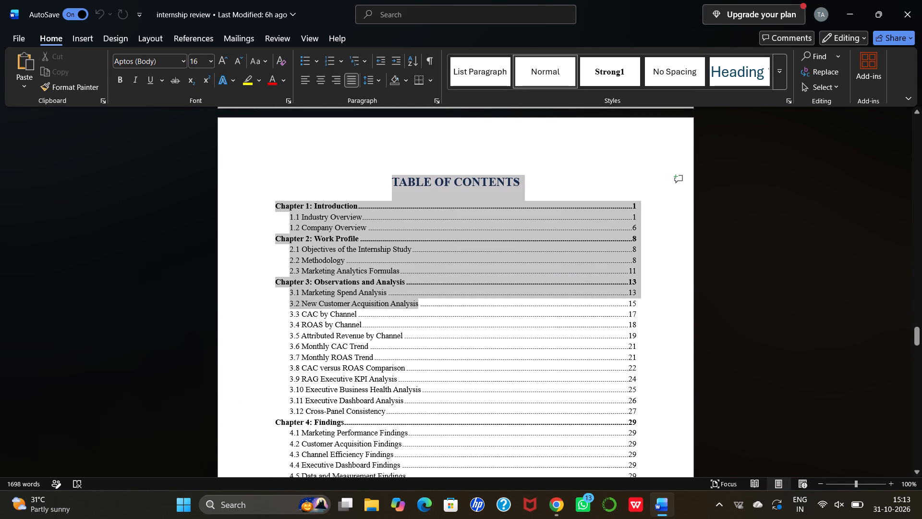
{"action": "left_click_drag", "start_coordinate": [451, 306], "coordinate": [513, 492]}
{"action": "scroll", "coordinate": [461, 327], "scroll_direction": "up", "scroll_amount": 3}
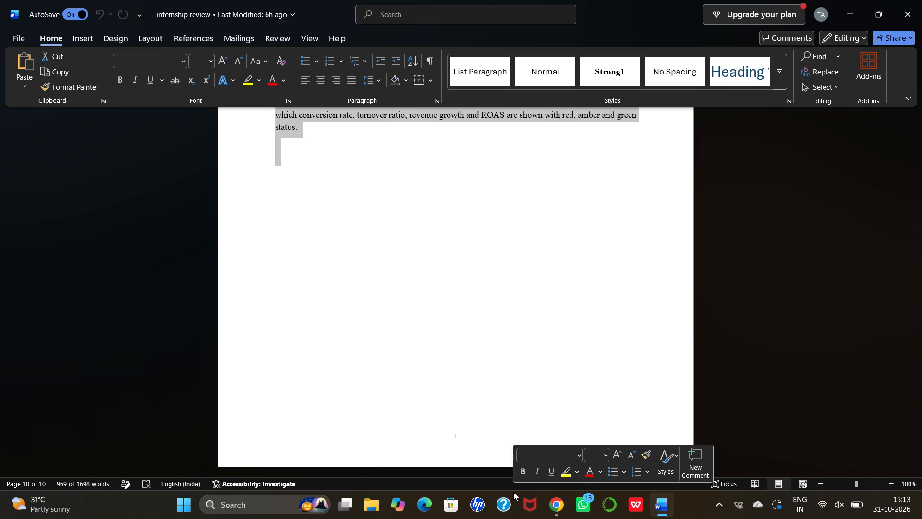
{"action": "key", "text": "BackSpace"}
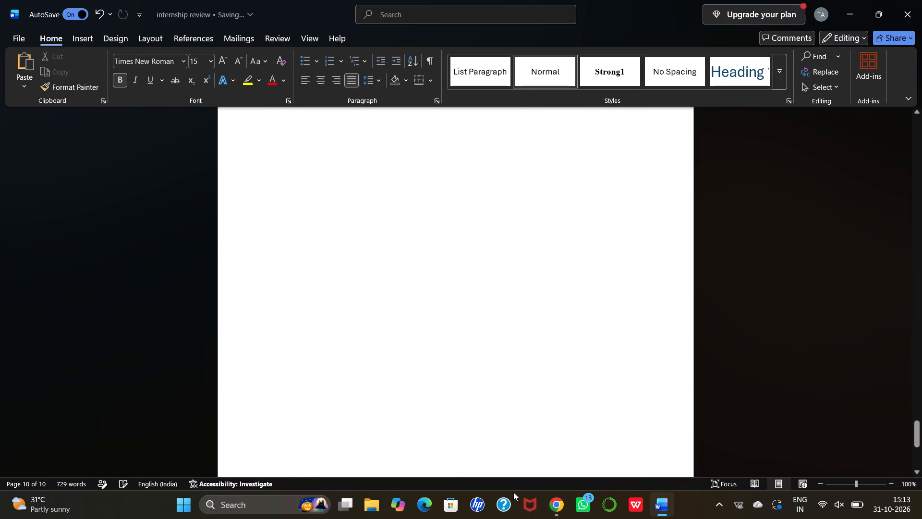
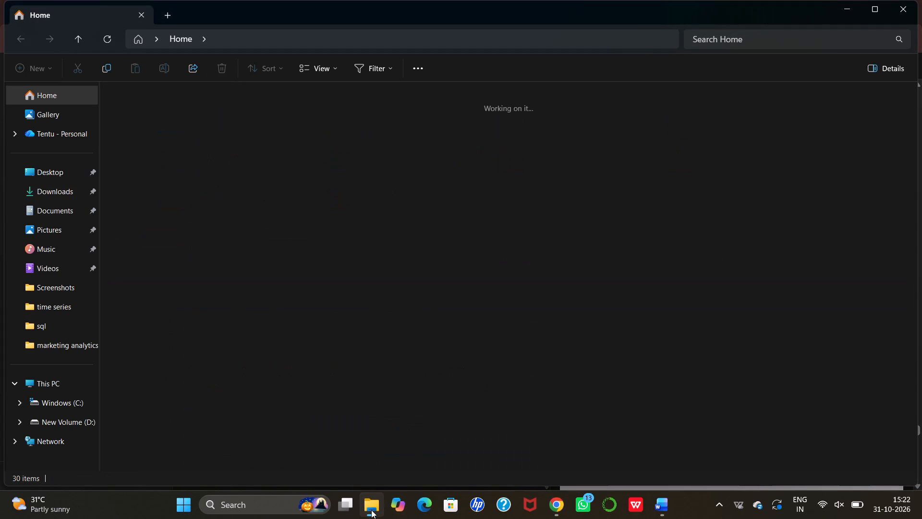
{"action": "left_click", "coordinate": [57, 192]}
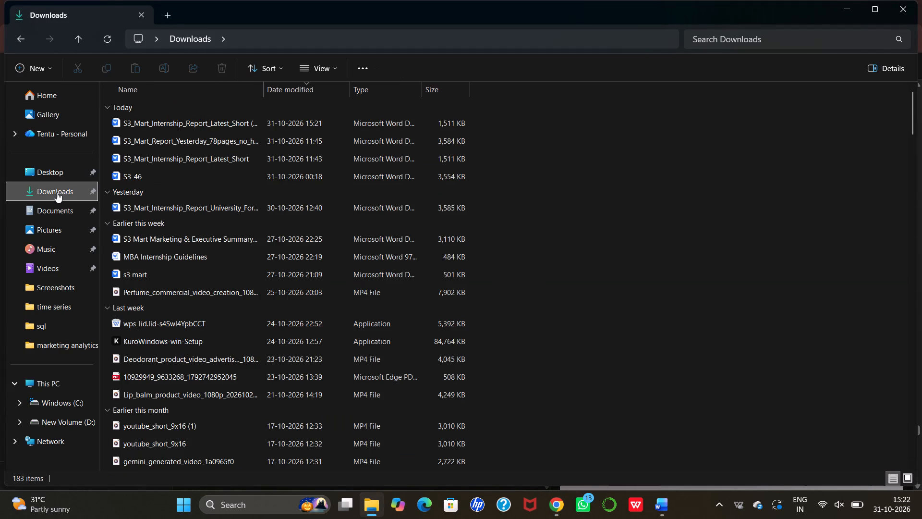
{"action": "right_click", "coordinate": [261, 121]}
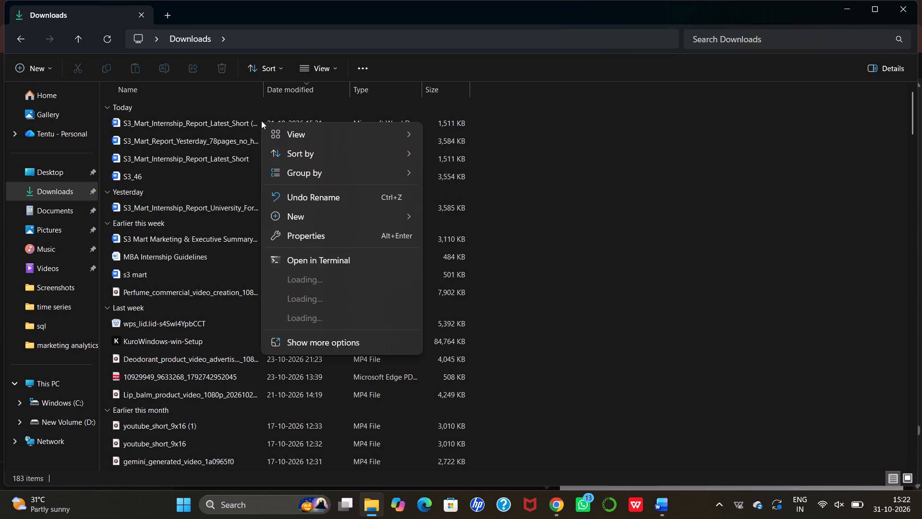
{"action": "double_click", "coordinate": [208, 182]}
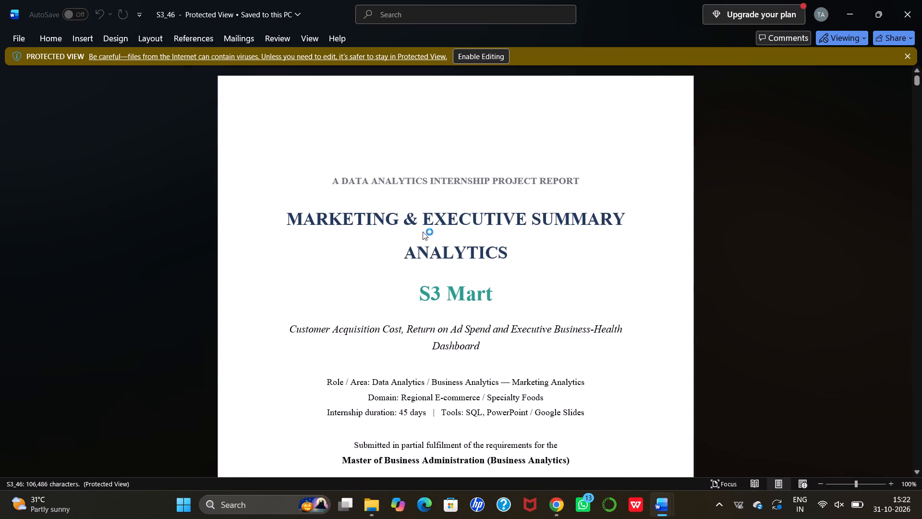
{"action": "scroll", "coordinate": [496, 151], "scroll_direction": "down", "scroll_amount": 15}
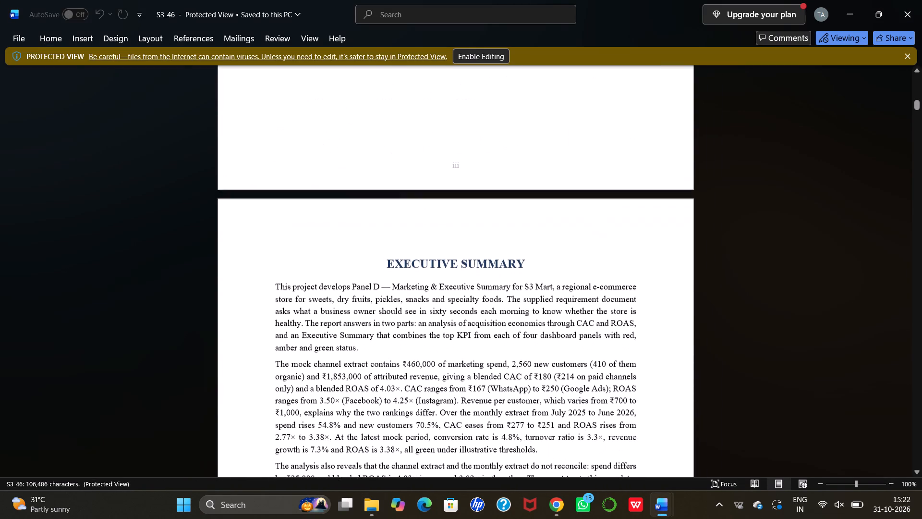
{"action": "scroll", "coordinate": [496, 151], "scroll_direction": "down", "scroll_amount": 20}
{"action": "scroll", "coordinate": [496, 151], "scroll_direction": "down", "scroll_amount": 1}
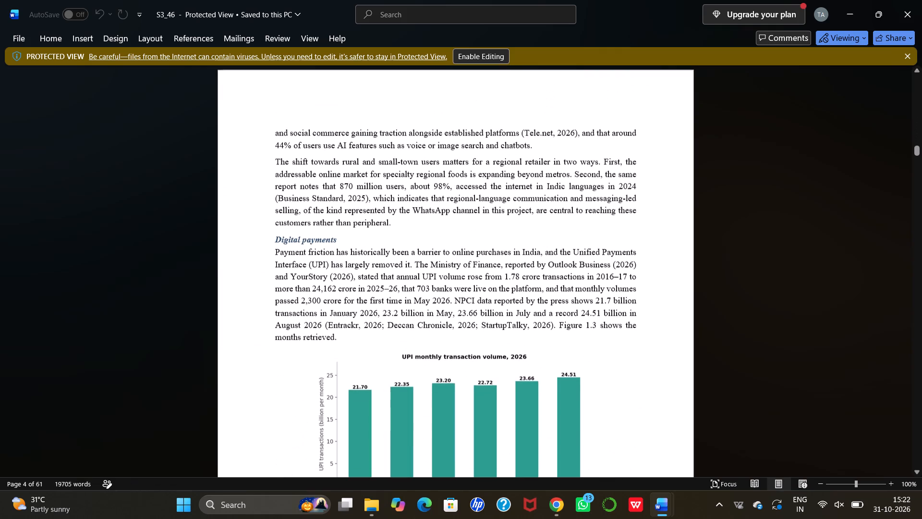
{"action": "left_click", "coordinate": [908, 56]}
{"action": "left_click", "coordinate": [900, 15]}
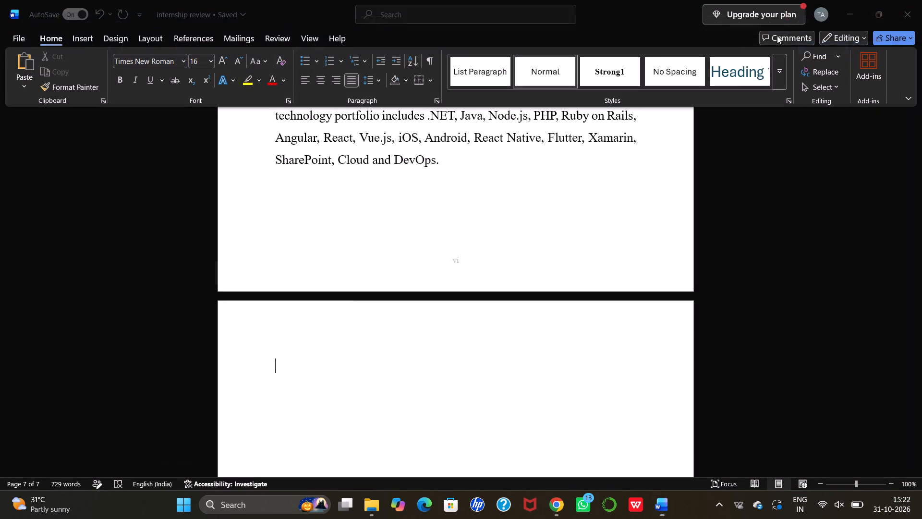
Return to the Downloads folder in File Explorer and rename the S3_46 file as S3_61.
{"action": "left_click", "coordinate": [375, 500]}
{"action": "left_click", "coordinate": [209, 179]}
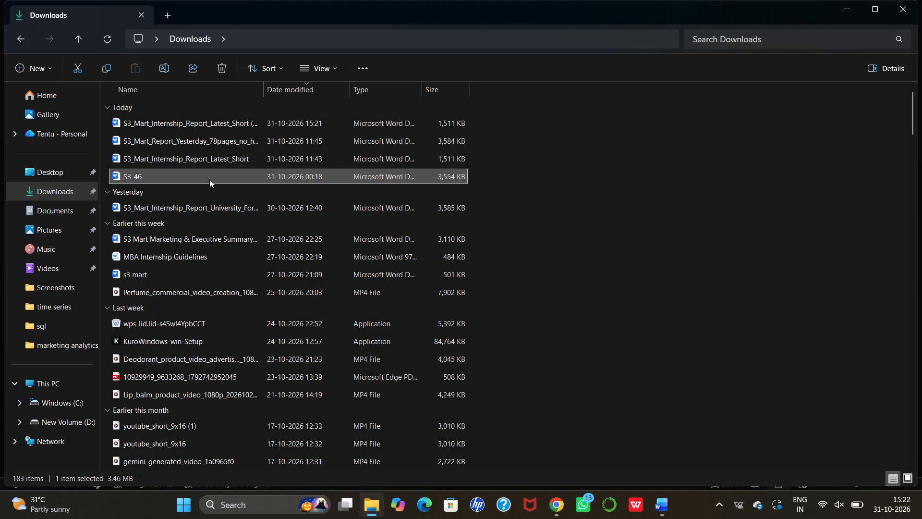
{"action": "left_click", "coordinate": [209, 179]}
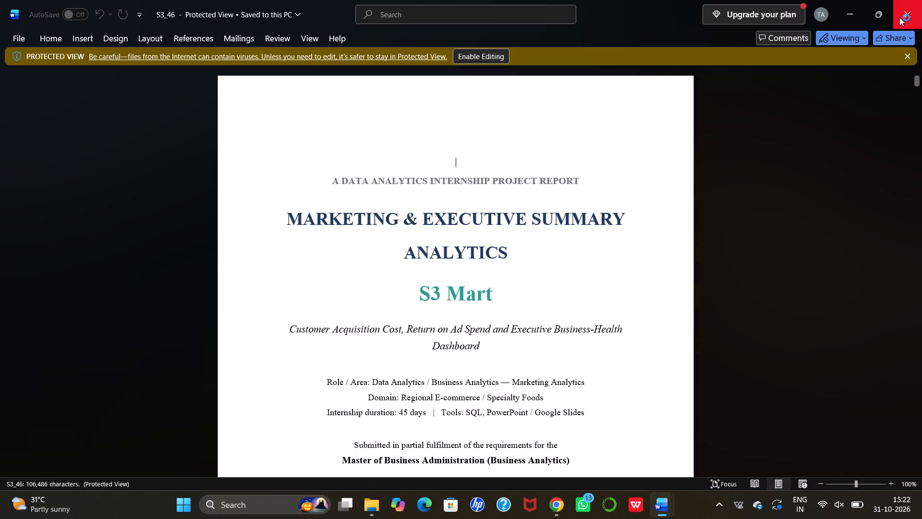
{"action": "left_click", "coordinate": [907, 9]}
{"action": "left_click", "coordinate": [370, 500]}
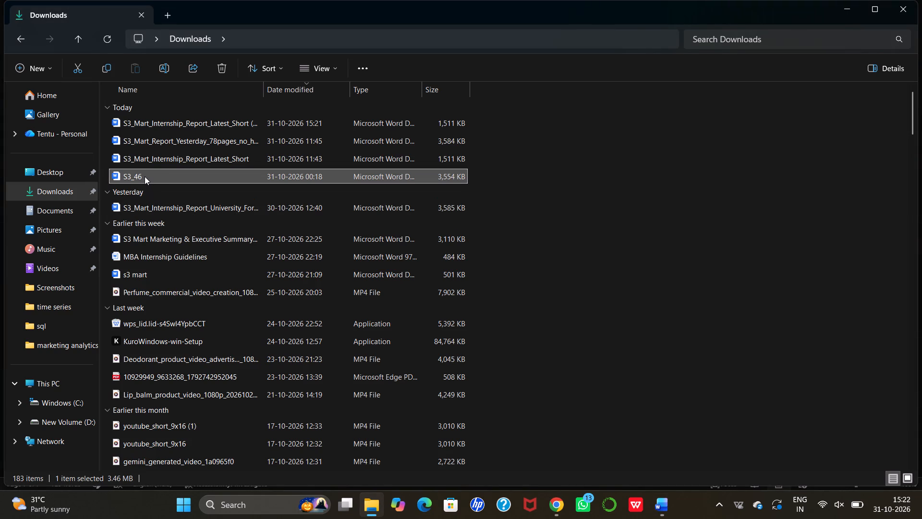
{"action": "left_click", "coordinate": [145, 176]}
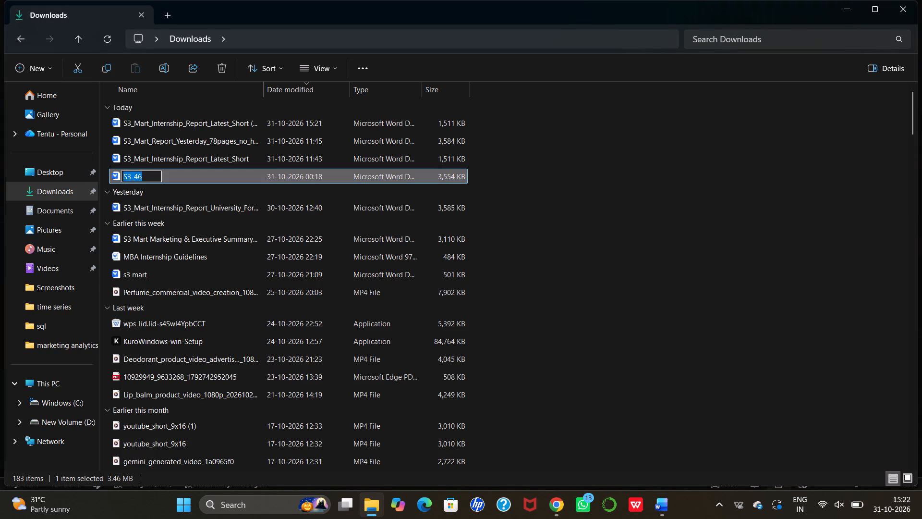
{"action": "left_click", "coordinate": [139, 175]}
{"action": "left_click", "coordinate": [146, 176]}
{"action": "key", "text": "BackSpace"}
{"action": "key", "text": "BackSpace"}
{"action": "type", "text": "61"}
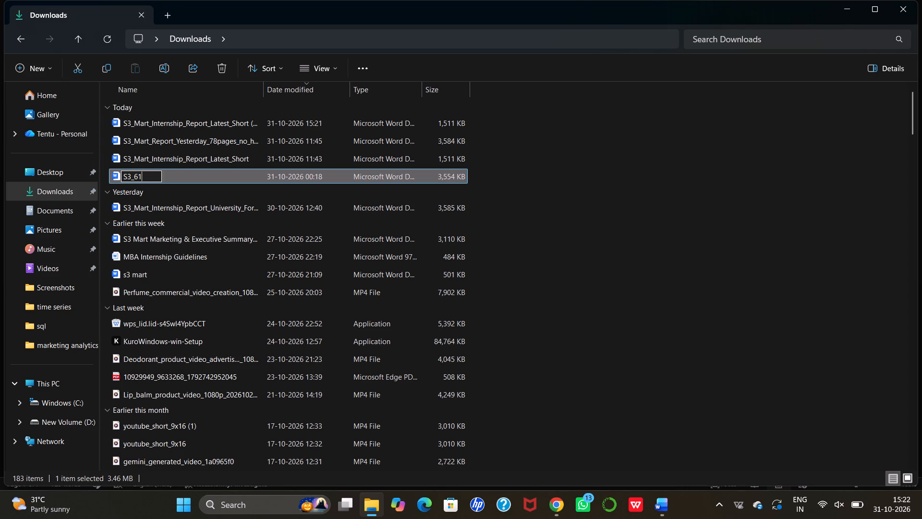
{"action": "key", "text": "Return"}
Open the newly downloaded S3_Mart_Internship_Report_Latest_Short (1) in Word to check its page count, and close it.
{"action": "double_click", "coordinate": [207, 117]}
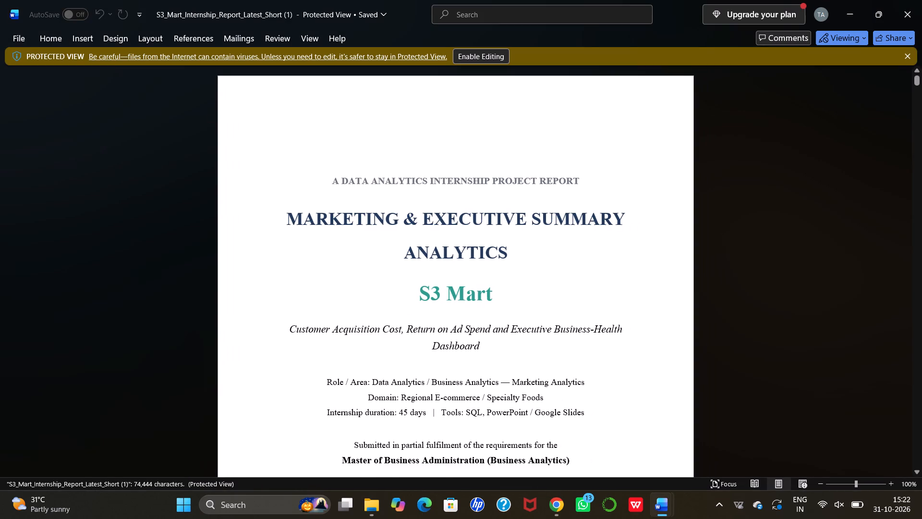
{"action": "scroll", "coordinate": [220, 215], "scroll_direction": "down", "scroll_amount": 12}
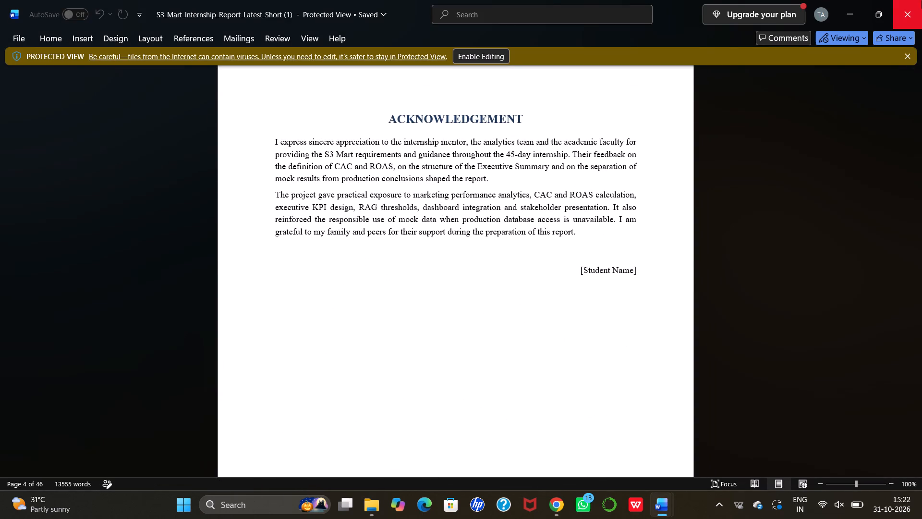
{"action": "double_click", "coordinate": [921, 0]}
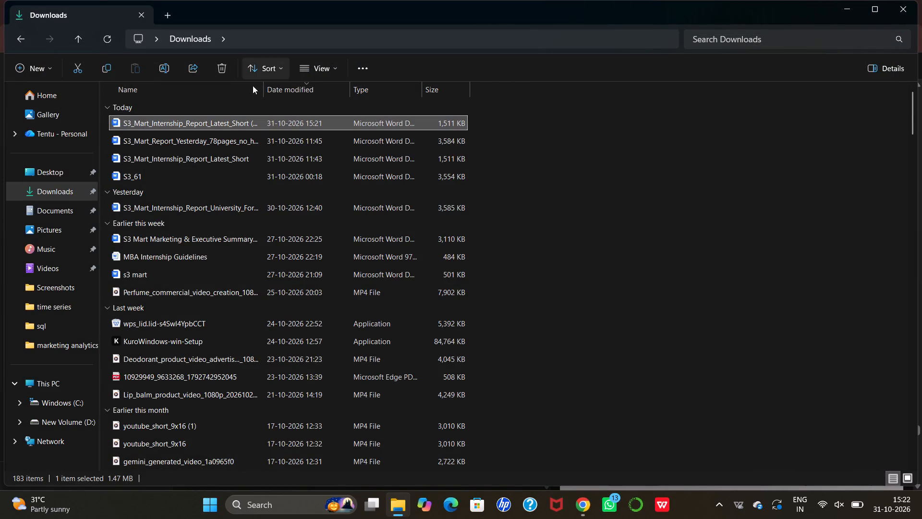
Rename the S3_Mart_Internship_Report_Latest_Short (1) file in Downloads as S3_46.
{"action": "left_click", "coordinate": [249, 124]}
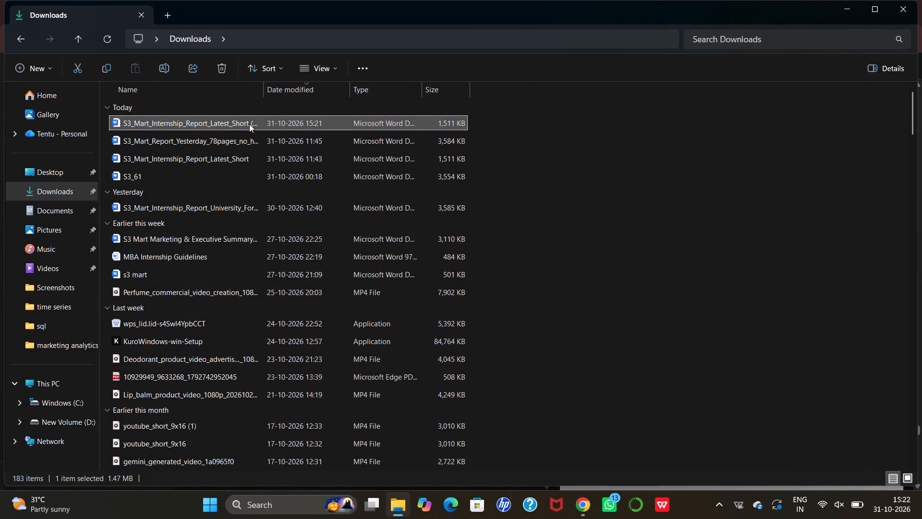
{"action": "left_click", "coordinate": [249, 124]}
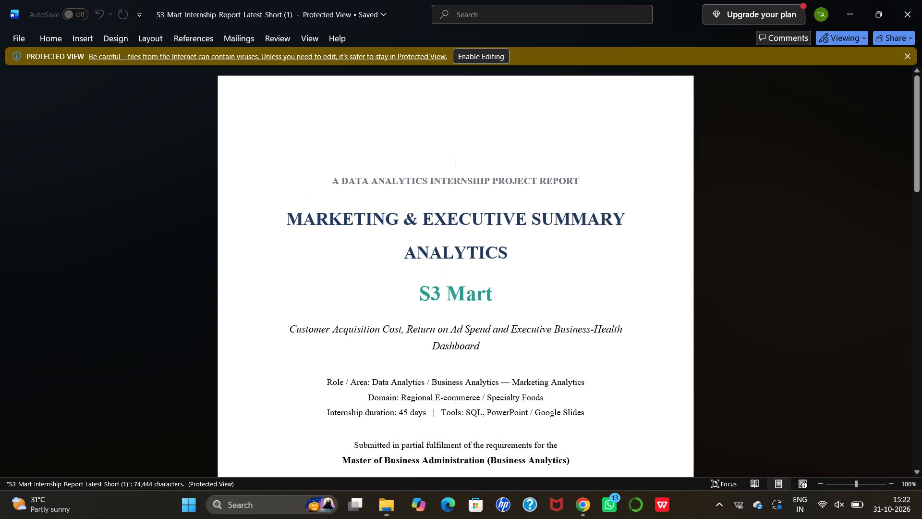
{"action": "left_click", "coordinate": [904, 6]}
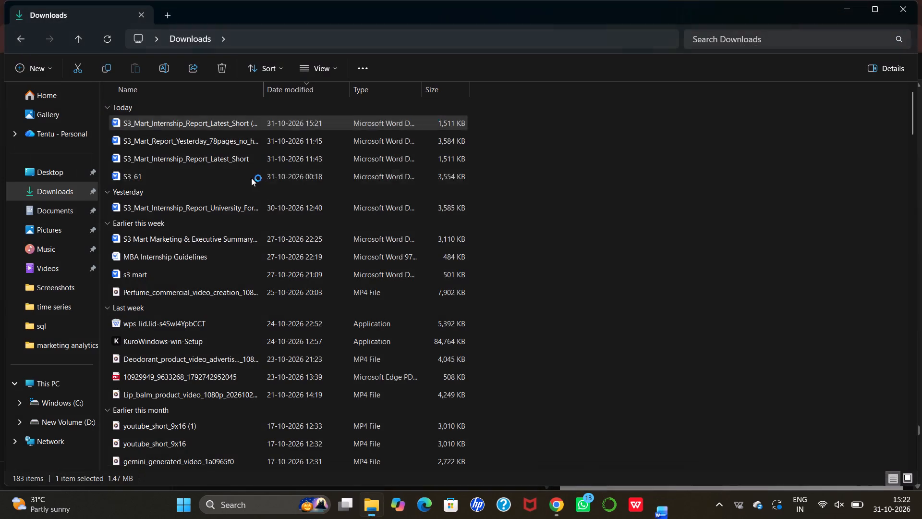
{"action": "left_click", "coordinate": [251, 123]}
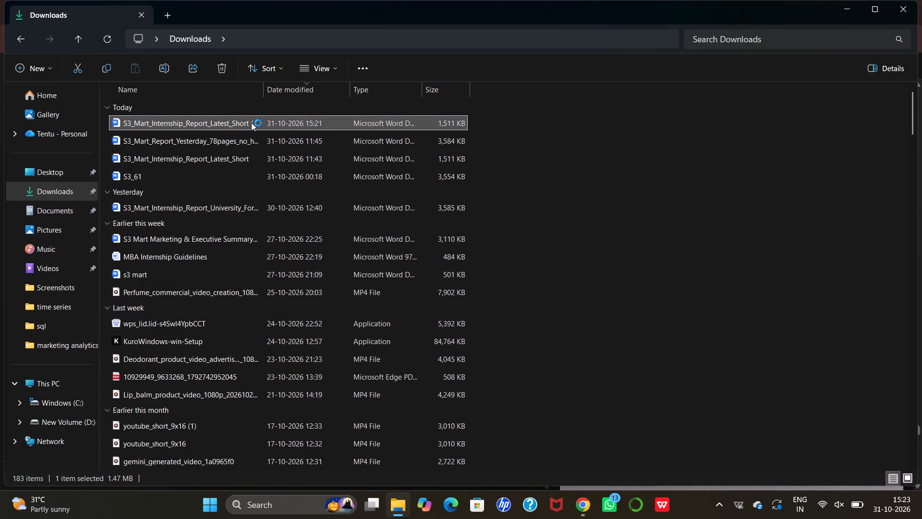
{"action": "left_click", "coordinate": [265, 124]}
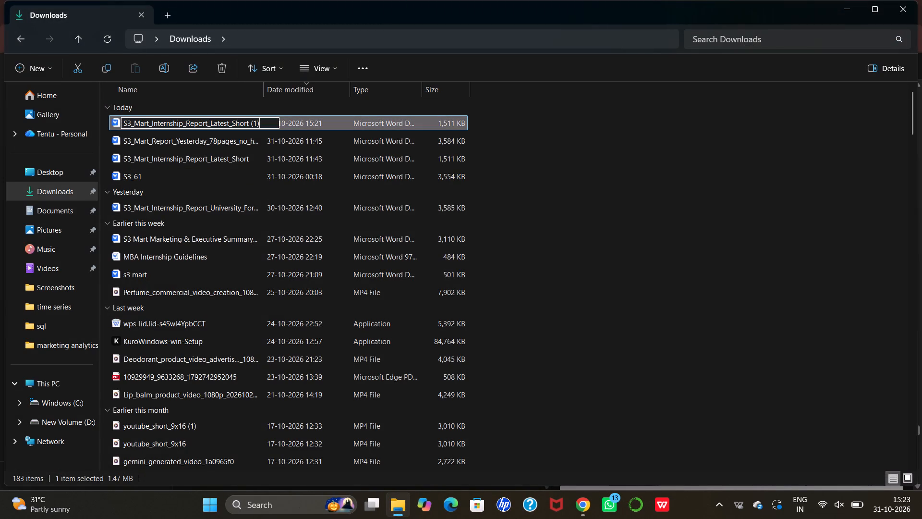
{"action": "key", "text": "BackSpace"}
{"action": "key", "text": "BackSpace"}
{"action": "key", "text": "BackSpace"}
{"action": "key", "text": "BackSpace"}
{"action": "key", "text": "BackSpace"}
{"action": "key", "text": "BackSpace"}
{"action": "key", "text": "BackSpace"}
{"action": "key", "text": "BackSpace"}
{"action": "key", "text": "BackSpace"}
{"action": "key", "text": "BackSpace"}
{"action": "key", "text": "BackSpace"}
{"action": "key", "text": "BackSpace"}
{"action": "key", "text": "BackSpace"}
{"action": "key", "text": "BackSpace"}
{"action": "key", "text": "BackSpace"}
{"action": "key", "text": "BackSpace"}
{"action": "key", "text": "BackSpace"}
{"action": "key", "text": "BackSpace"}
{"action": "key", "text": "BackSpace"}
{"action": "key", "text": "BackSpace"}
{"action": "key", "text": "BackSpace"}
{"action": "key", "text": "BackSpace"}
{"action": "key", "text": "BackSpace"}
{"action": "key", "text": "BackSpace"}
{"action": "key", "text": "BackSpace"}
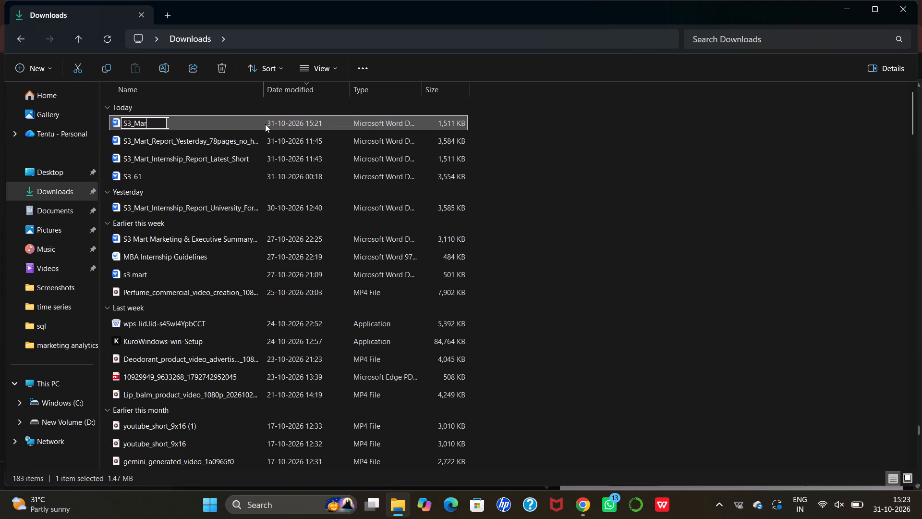
{"action": "key", "text": "BackSpace"}
{"action": "key", "text": "BackSpace"}
{"action": "key", "text": "BackSpace"}
{"action": "type", "text": "46"}
{"action": "key", "text": "Return"}
Open S3_Mart_Report_Yesterday_78pages_no_header in Word and skim it to its final pages, checking its length.
{"action": "double_click", "coordinate": [228, 140]}
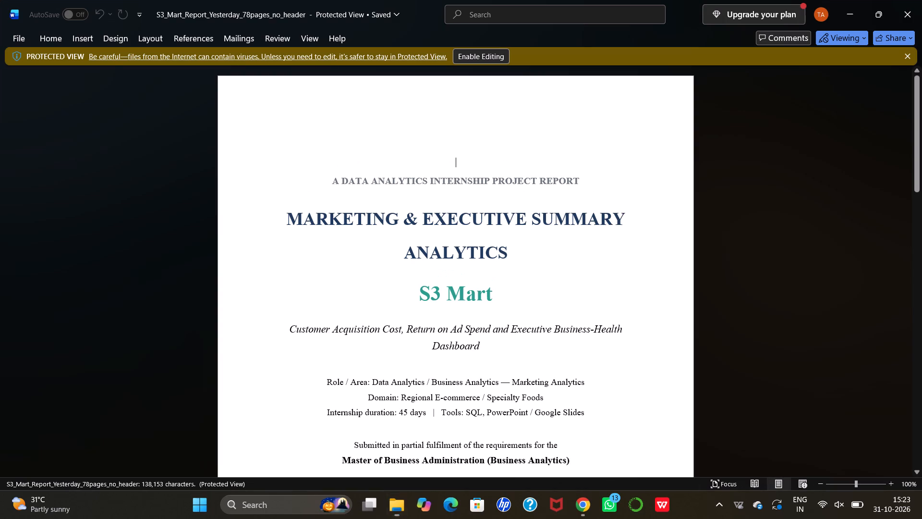
{"action": "scroll", "coordinate": [250, 180], "scroll_direction": "down", "scroll_amount": 20}
{"action": "scroll", "coordinate": [250, 180], "scroll_direction": "down", "scroll_amount": 15}
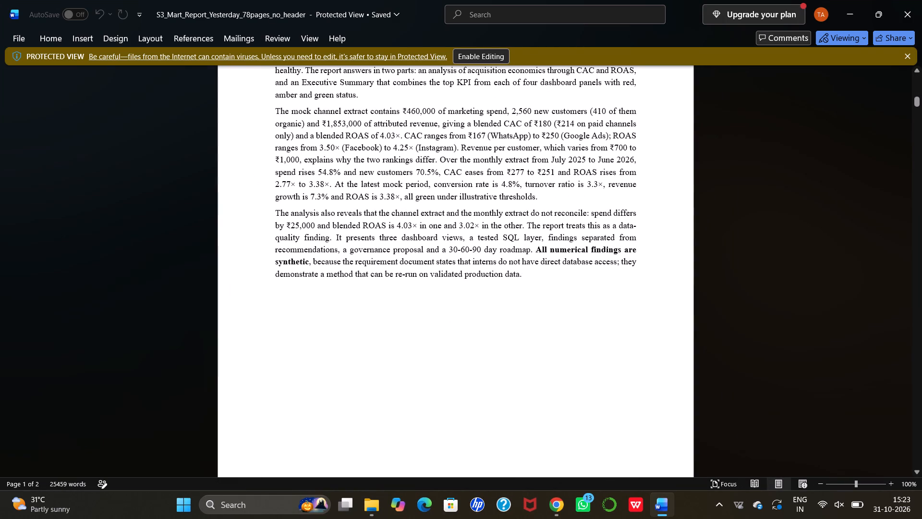
{"action": "scroll", "coordinate": [250, 180], "scroll_direction": "down", "scroll_amount": 12}
{"action": "scroll", "coordinate": [250, 180], "scroll_direction": "down", "scroll_amount": 14}
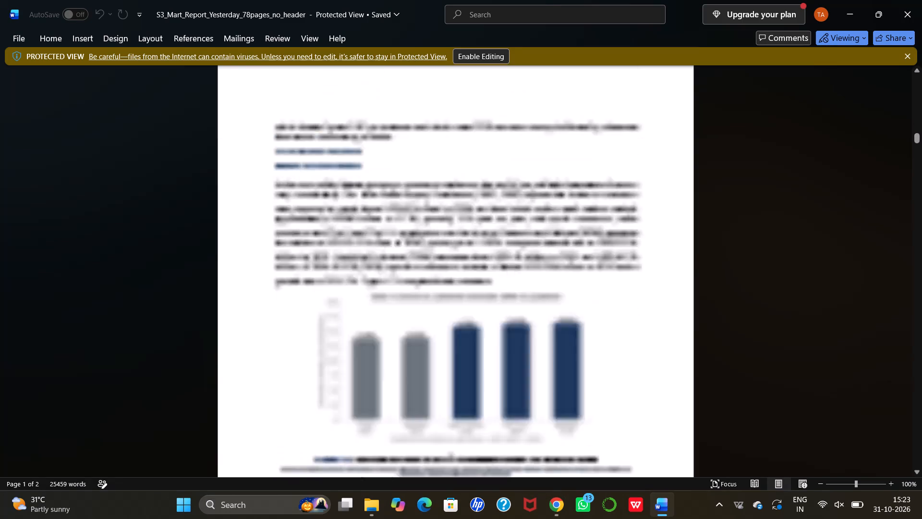
{"action": "scroll", "coordinate": [250, 180], "scroll_direction": "down", "scroll_amount": 3}
{"action": "scroll", "coordinate": [250, 180], "scroll_direction": "down", "scroll_amount": 20}
{"action": "scroll", "coordinate": [250, 180], "scroll_direction": "down", "scroll_amount": 1}
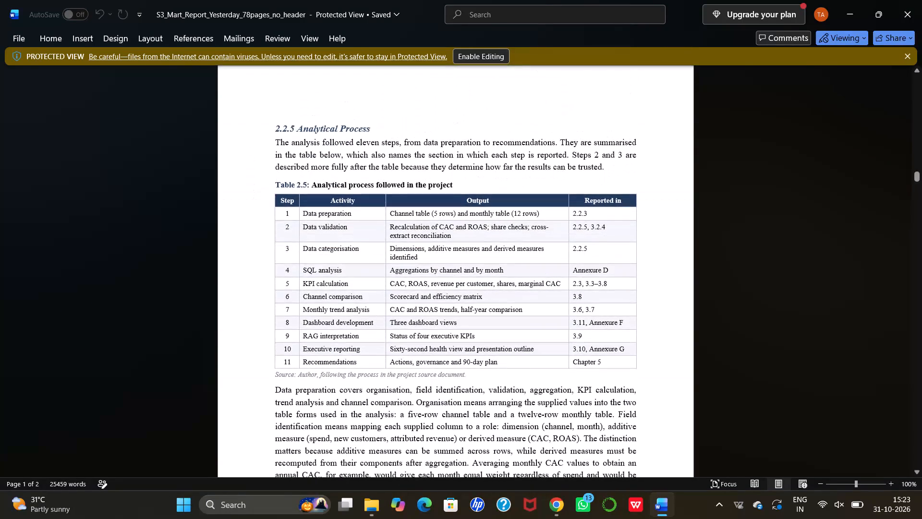
{"action": "left_click", "coordinate": [41, 481]}
{"action": "scroll", "coordinate": [461, 271], "scroll_direction": "down", "scroll_amount": 6}
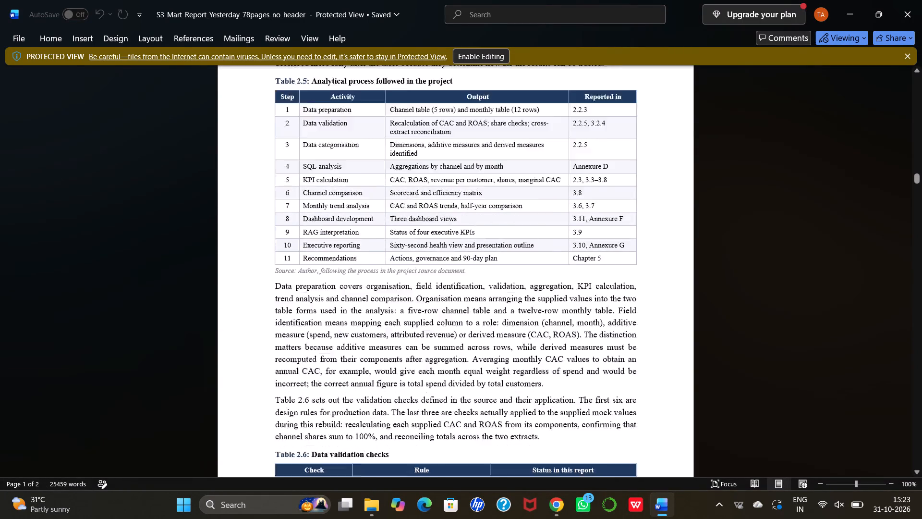
{"action": "scroll", "coordinate": [461, 271], "scroll_direction": "down", "scroll_amount": 7}
{"action": "scroll", "coordinate": [461, 271], "scroll_direction": "down", "scroll_amount": 20}
{"action": "scroll", "coordinate": [461, 271], "scroll_direction": "down", "scroll_amount": 13}
{"action": "scroll", "coordinate": [461, 271], "scroll_direction": "down", "scroll_amount": 13}
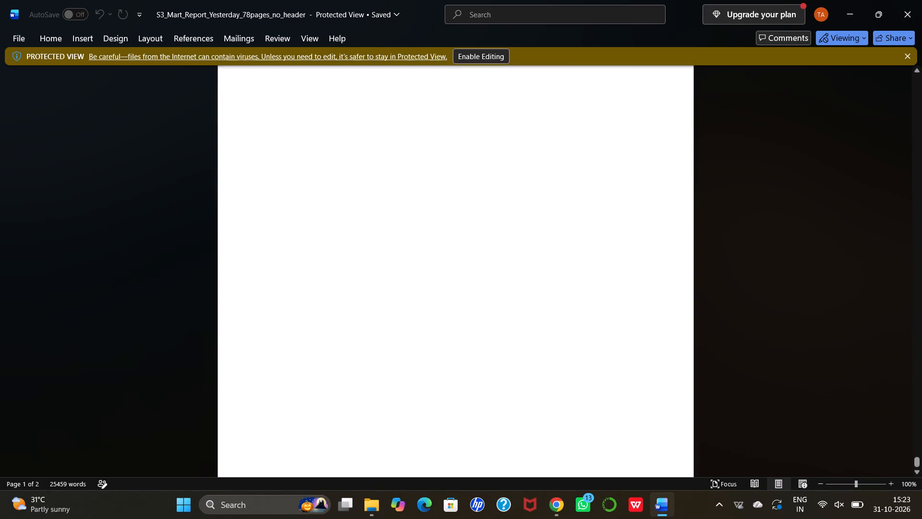
Look over the reference list at the end of S3_Mart_Report_Yesterday_78pages_no_header and close the document.
{"action": "scroll", "coordinate": [461, 271], "scroll_direction": "down", "scroll_amount": 8}
{"action": "scroll", "coordinate": [461, 271], "scroll_direction": "up", "scroll_amount": 10}
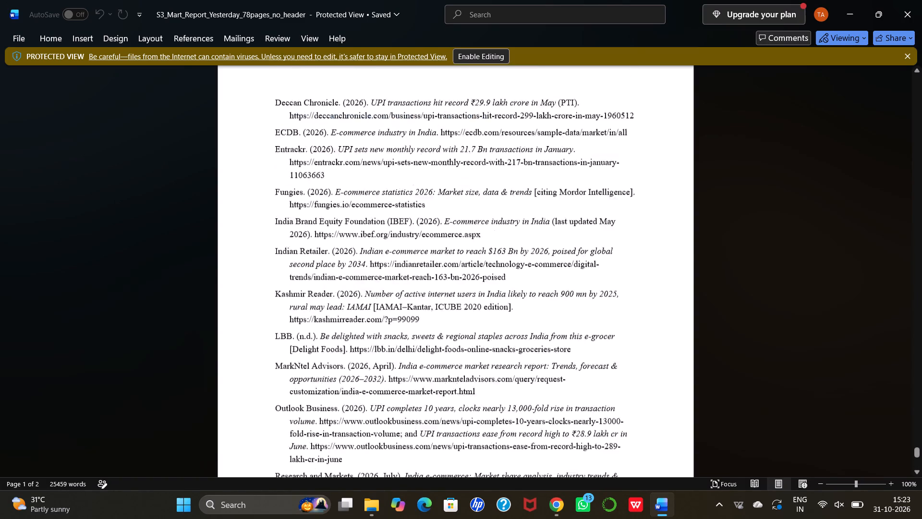
{"action": "left_click", "coordinate": [907, 10]}
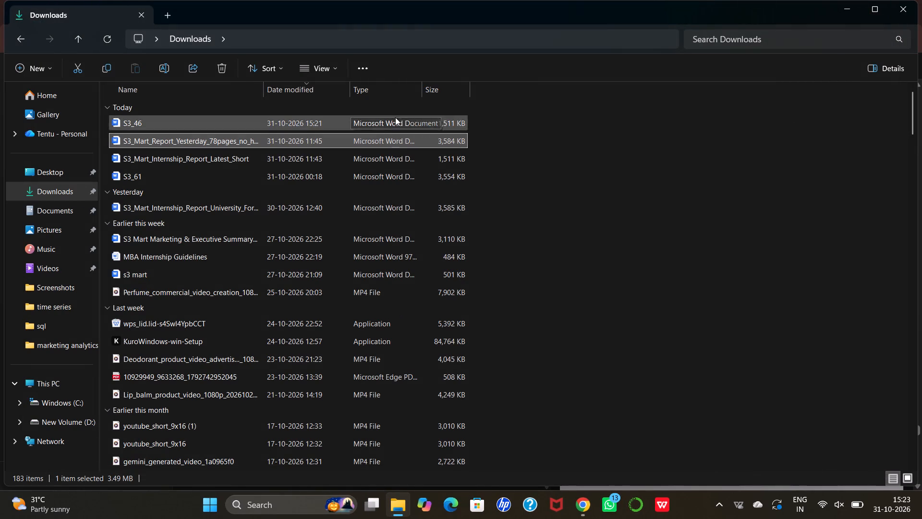
Open S3_Mart_Internship_Report_Latest_Short from Downloads in Word, skim it to check its page count, and close it.
{"action": "double_click", "coordinate": [391, 155]}
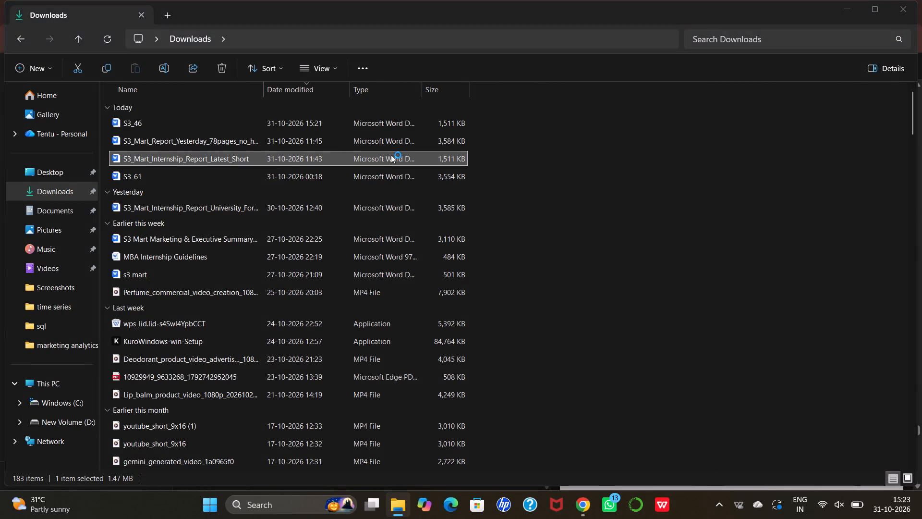
{"action": "scroll", "coordinate": [391, 155], "scroll_direction": "down", "scroll_amount": 9}
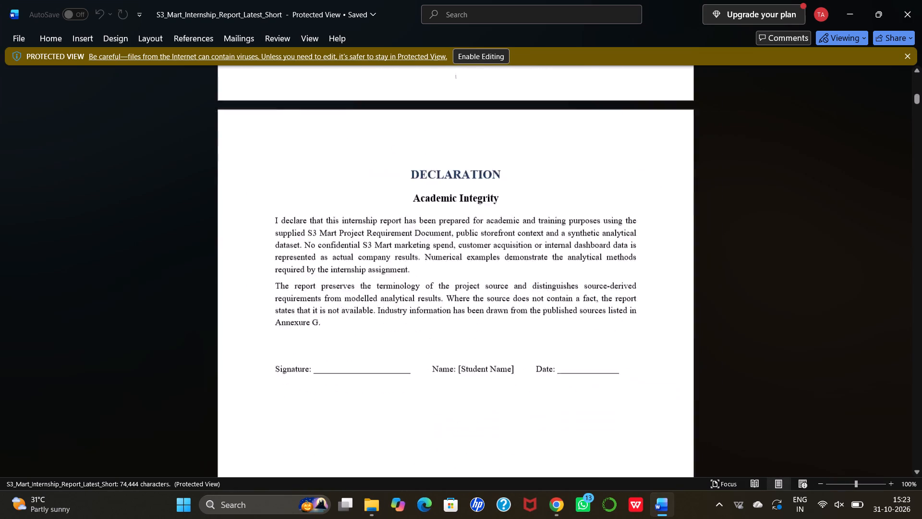
{"action": "scroll", "coordinate": [391, 155], "scroll_direction": "down", "scroll_amount": 2}
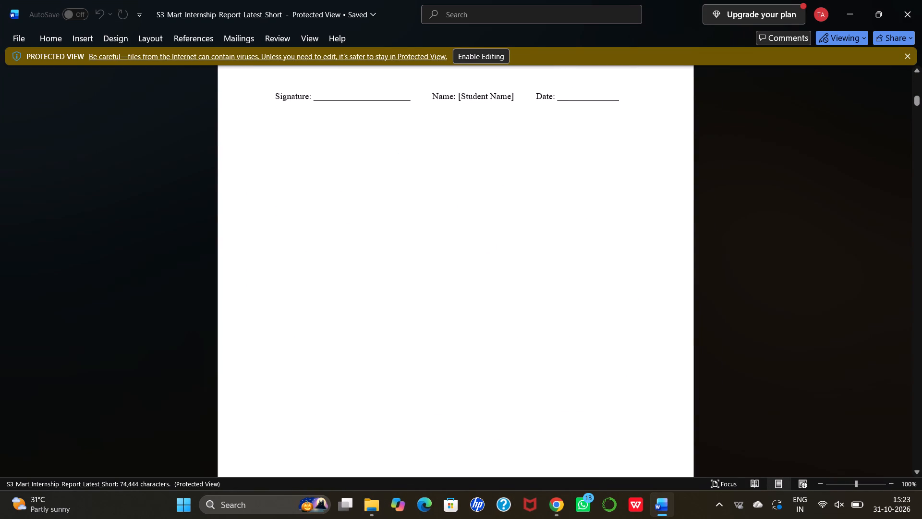
{"action": "scroll", "coordinate": [391, 155], "scroll_direction": "down", "scroll_amount": 14}
{"action": "scroll", "coordinate": [391, 155], "scroll_direction": "down", "scroll_amount": 8}
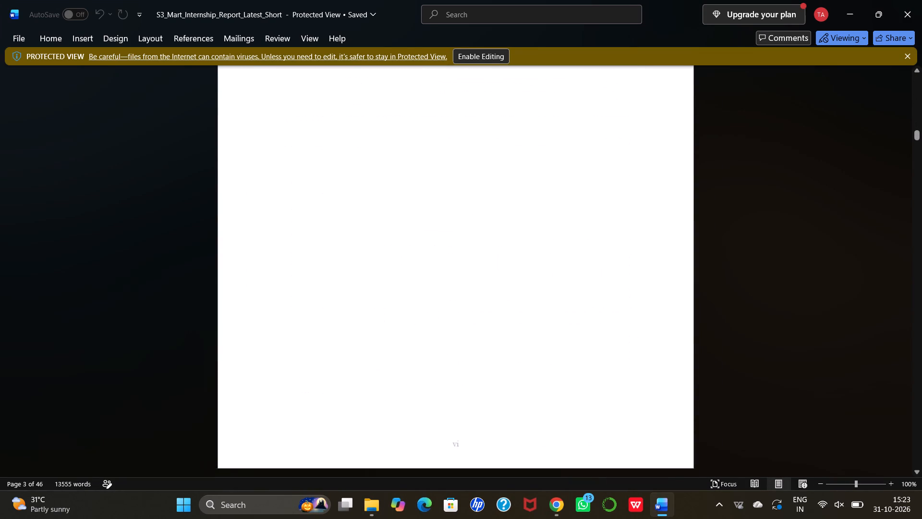
{"action": "scroll", "coordinate": [391, 155], "scroll_direction": "down", "scroll_amount": 8}
{"action": "scroll", "coordinate": [880, 13], "scroll_direction": "down", "scroll_amount": 2}
{"action": "left_click", "coordinate": [915, 8]}
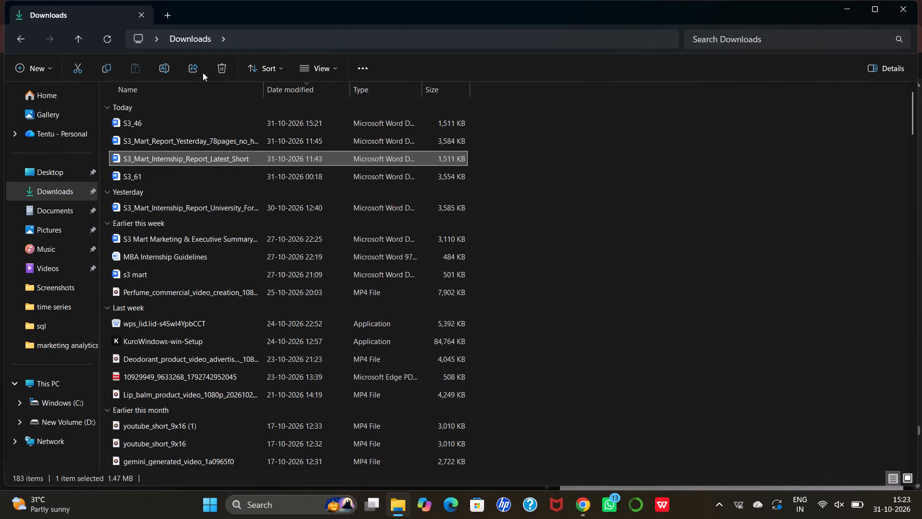
Delete the S3_Mart_Internship_Report_Latest_Short file from the Downloads folder.
{"action": "left_click", "coordinate": [222, 64]}
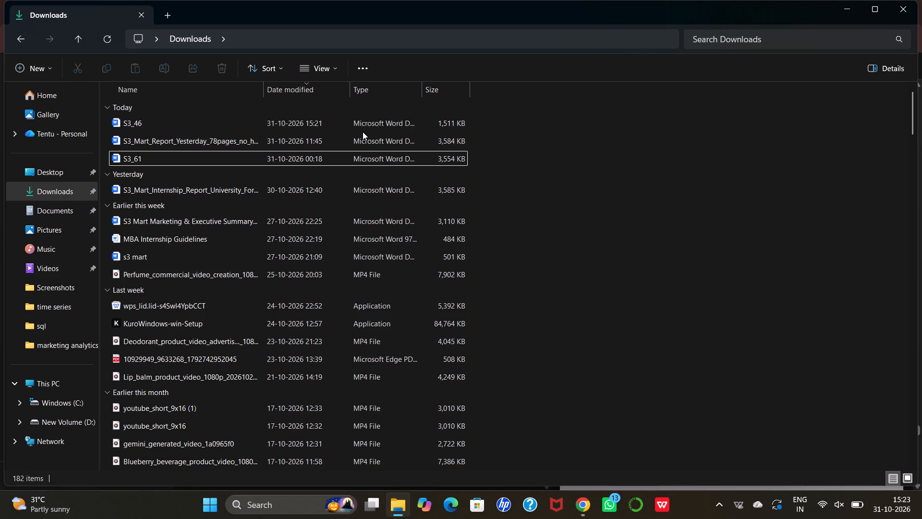
Open S3_46 from Downloads in Word and check its cover page and page count.
{"action": "left_click", "coordinate": [384, 122]}
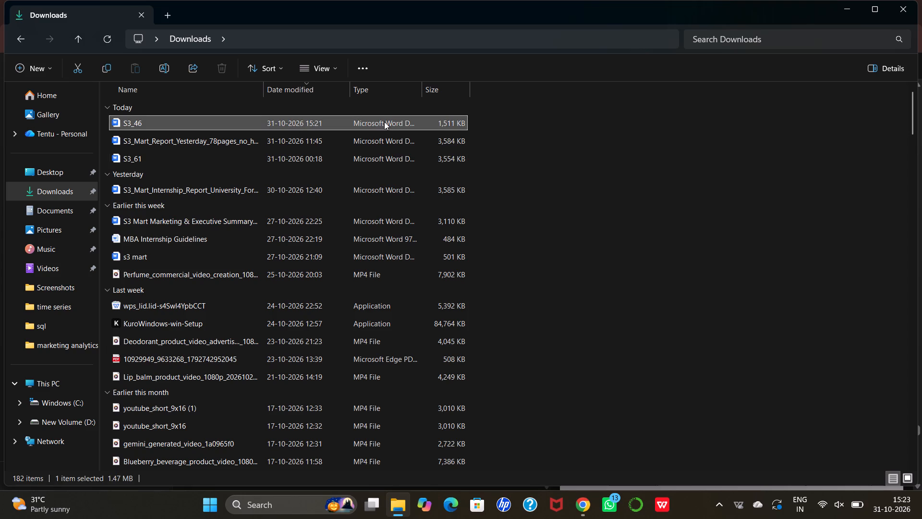
{"action": "left_click", "coordinate": [384, 122]}
{"action": "double_click", "coordinate": [384, 122]}
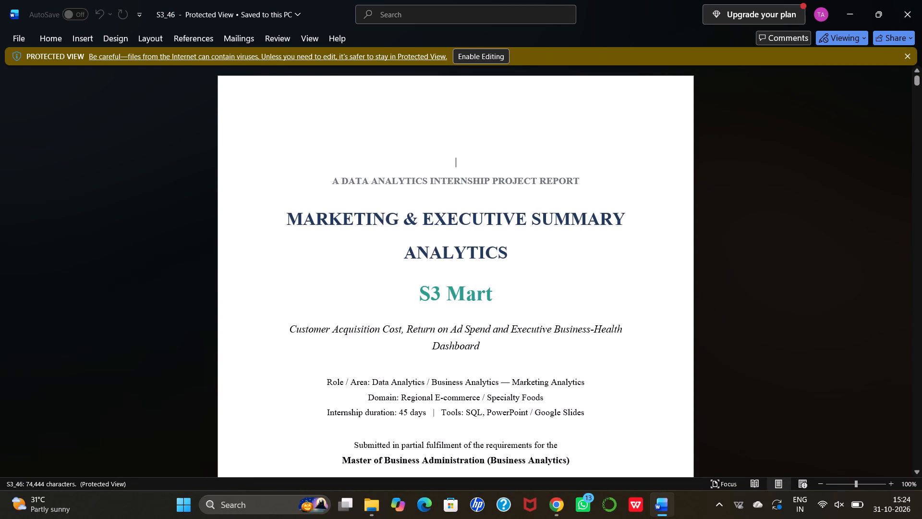
{"action": "scroll", "coordinate": [478, 262], "scroll_direction": "down", "scroll_amount": 1}
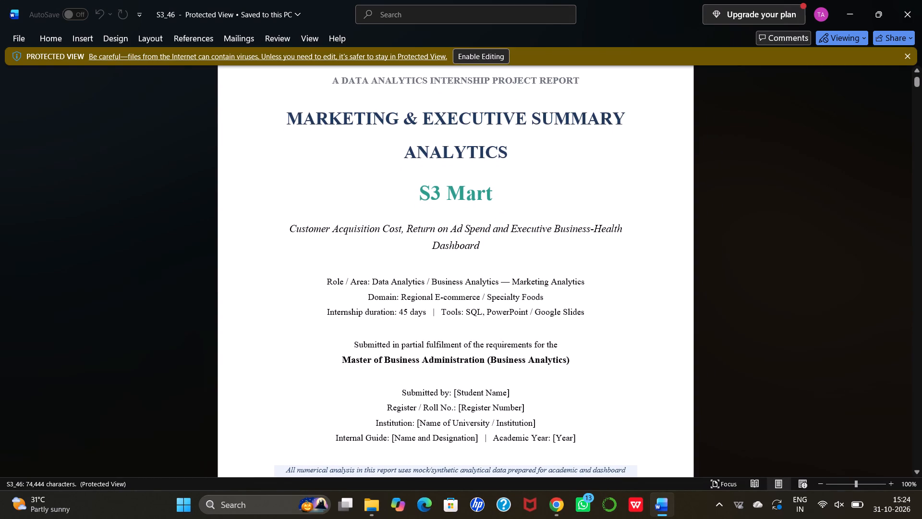
{"action": "scroll", "coordinate": [478, 262], "scroll_direction": "down", "scroll_amount": 2}
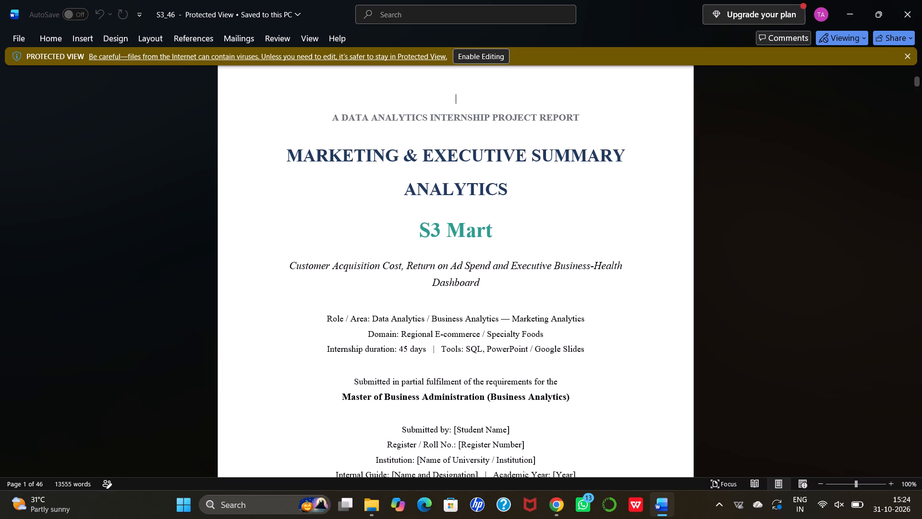
{"action": "scroll", "coordinate": [478, 262], "scroll_direction": "down", "scroll_amount": 1}
Create a new blank document in Word.
{"action": "left_click", "coordinate": [26, 37]}
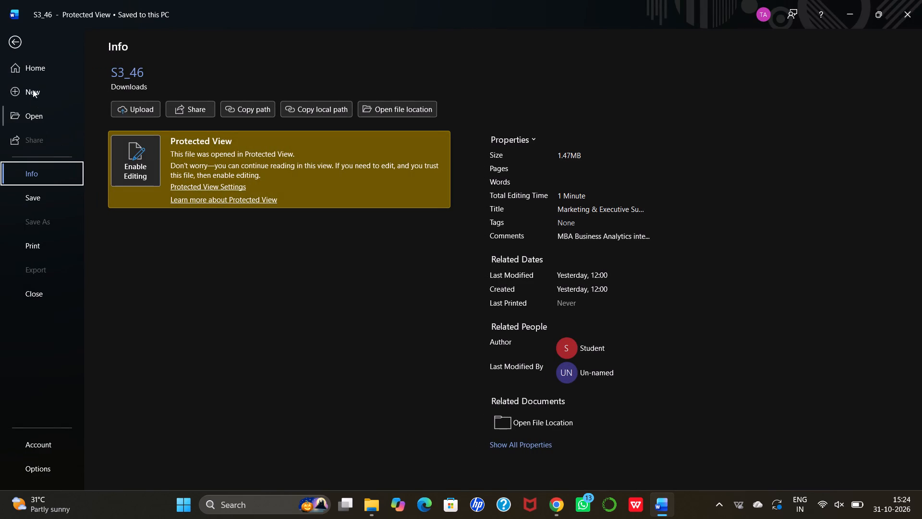
{"action": "left_click", "coordinate": [39, 90]}
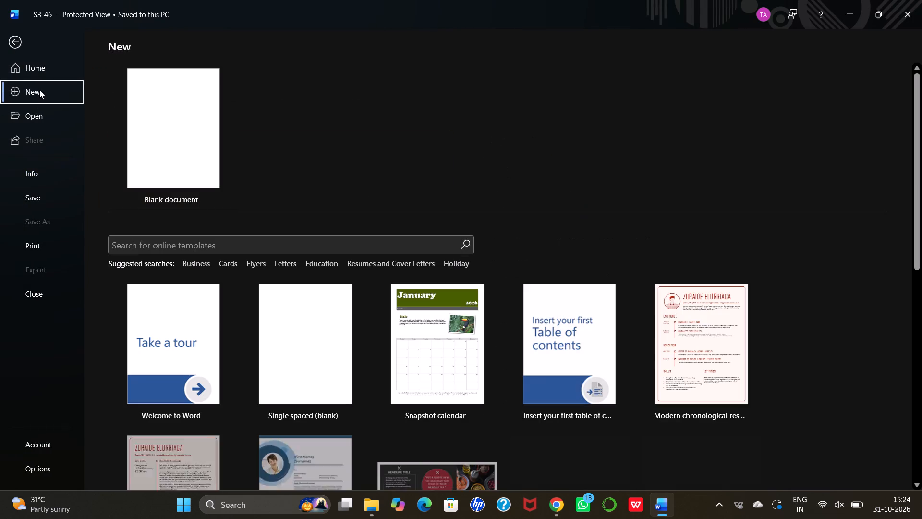
{"action": "left_click", "coordinate": [178, 104]}
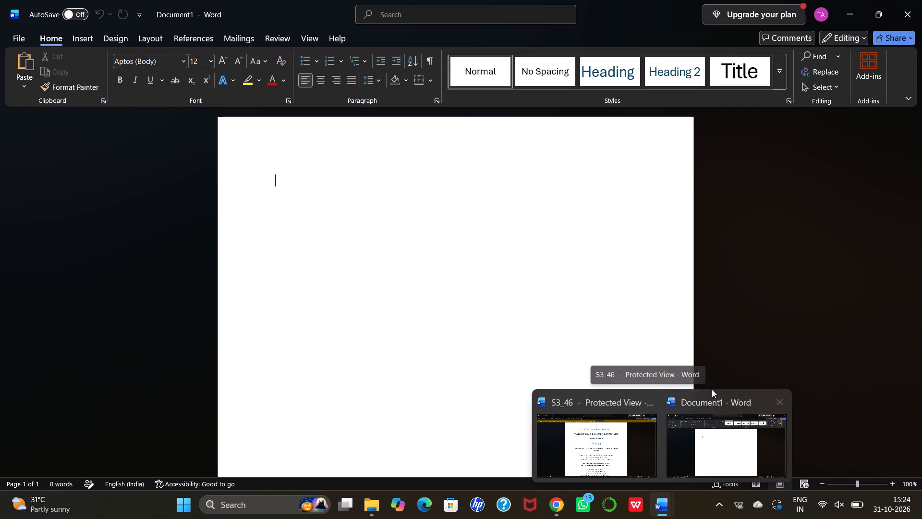
Close the blank Document1.
{"action": "left_click", "coordinate": [779, 402]}
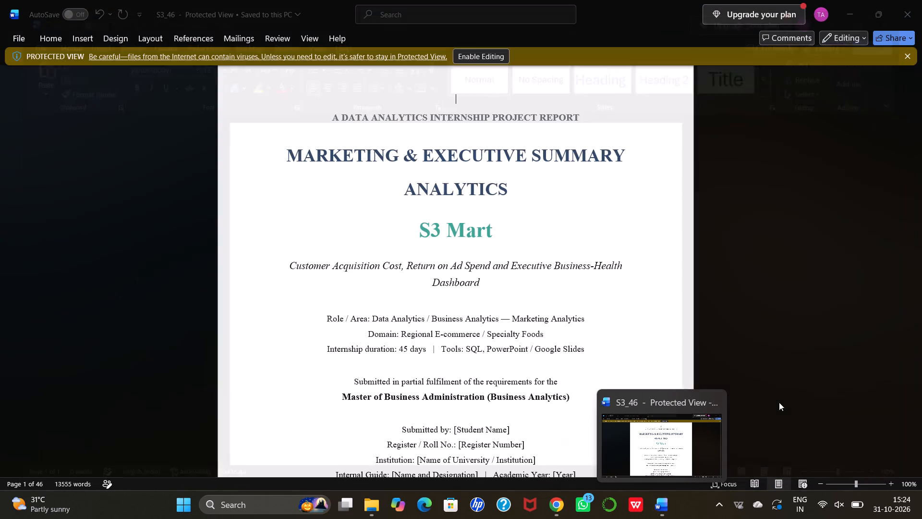
Open the recent document "internship review" from the OneDrive Documents folder.
{"action": "left_click", "coordinate": [17, 36]}
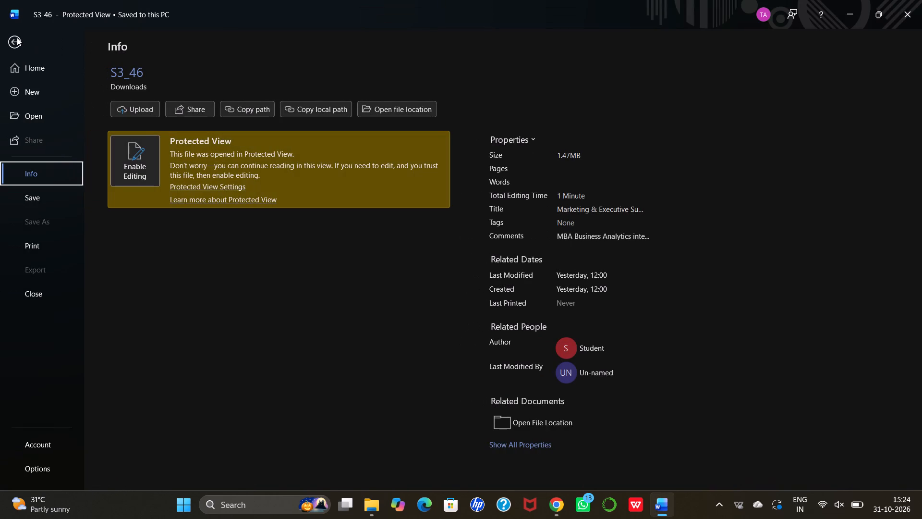
{"action": "left_click", "coordinate": [26, 70]}
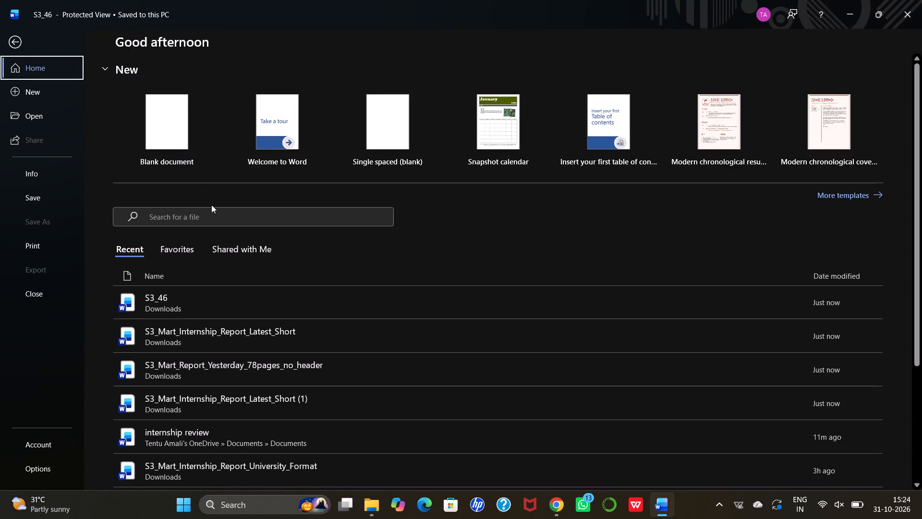
{"action": "double_click", "coordinate": [208, 425]}
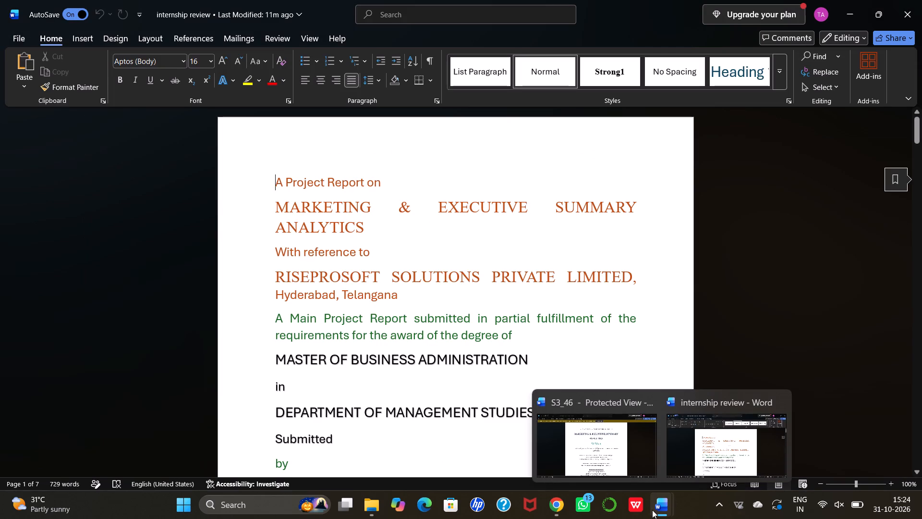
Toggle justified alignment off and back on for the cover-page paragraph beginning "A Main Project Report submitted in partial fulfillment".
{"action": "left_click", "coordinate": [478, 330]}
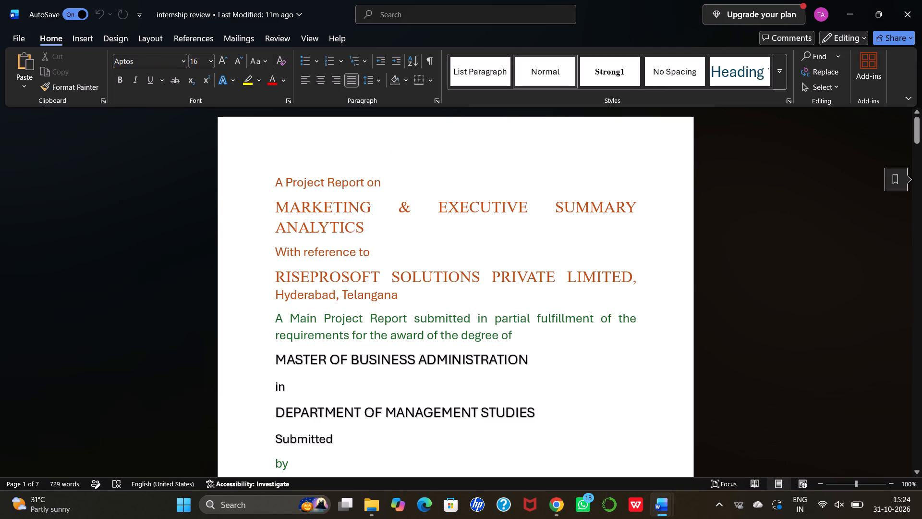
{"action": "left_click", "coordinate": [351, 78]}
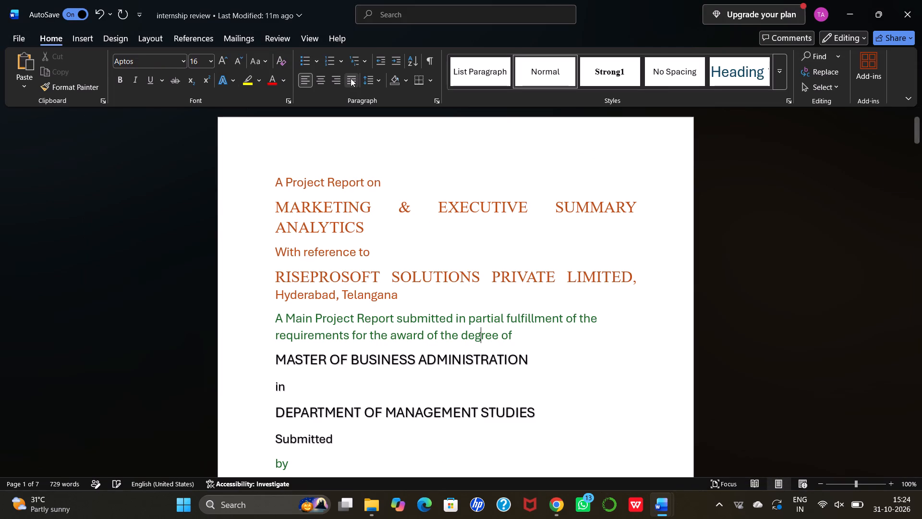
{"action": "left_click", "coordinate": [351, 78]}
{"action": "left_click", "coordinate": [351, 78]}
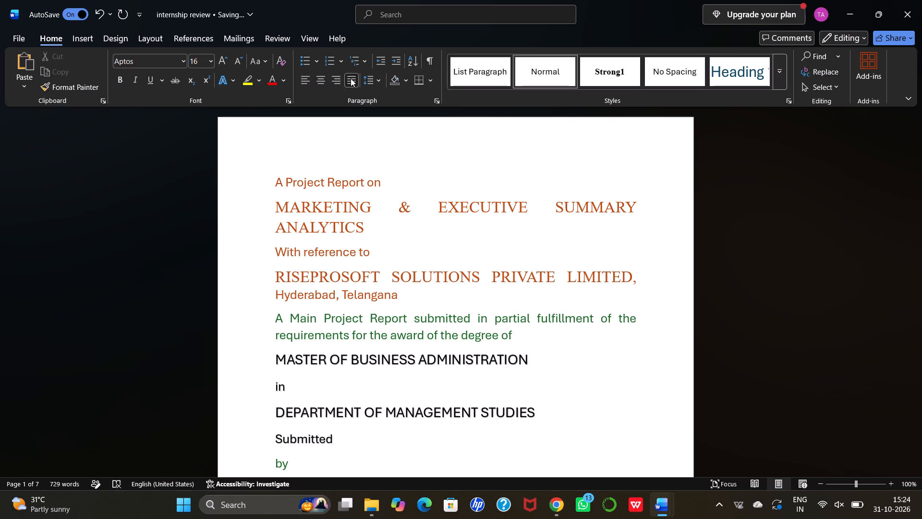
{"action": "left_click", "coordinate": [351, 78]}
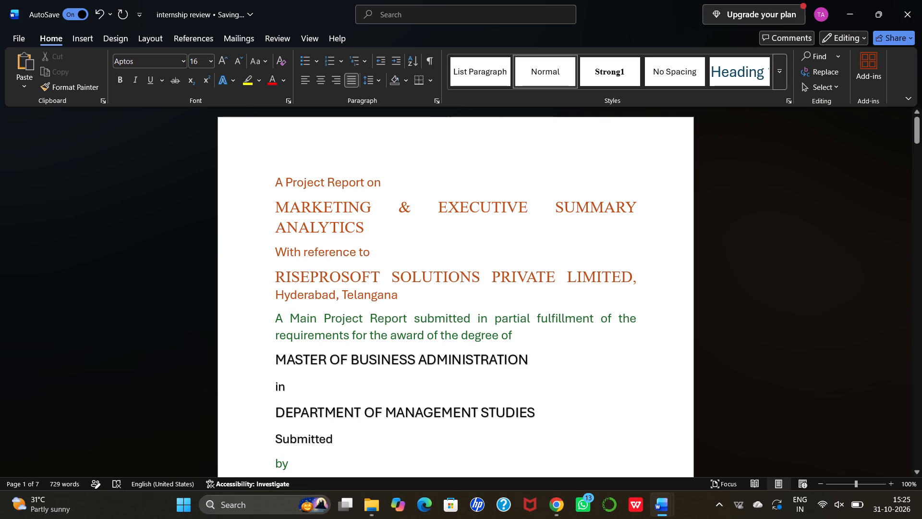
Skim the internship review document from its title page through the Executive Summary to the blank last page.
{"action": "scroll", "coordinate": [319, 188], "scroll_direction": "down", "scroll_amount": 20}
{"action": "scroll", "coordinate": [319, 188], "scroll_direction": "down", "scroll_amount": 17}
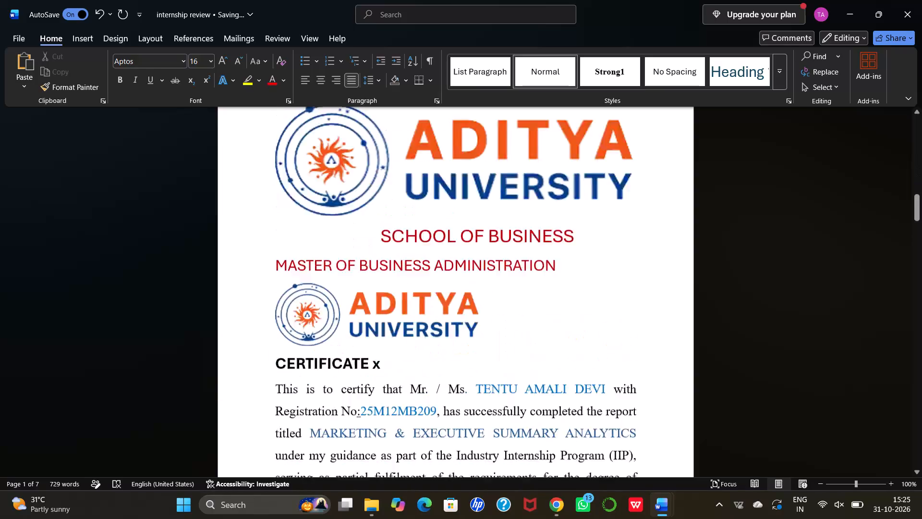
{"action": "scroll", "coordinate": [319, 188], "scroll_direction": "down", "scroll_amount": 19}
{"action": "scroll", "coordinate": [319, 188], "scroll_direction": "down", "scroll_amount": 2}
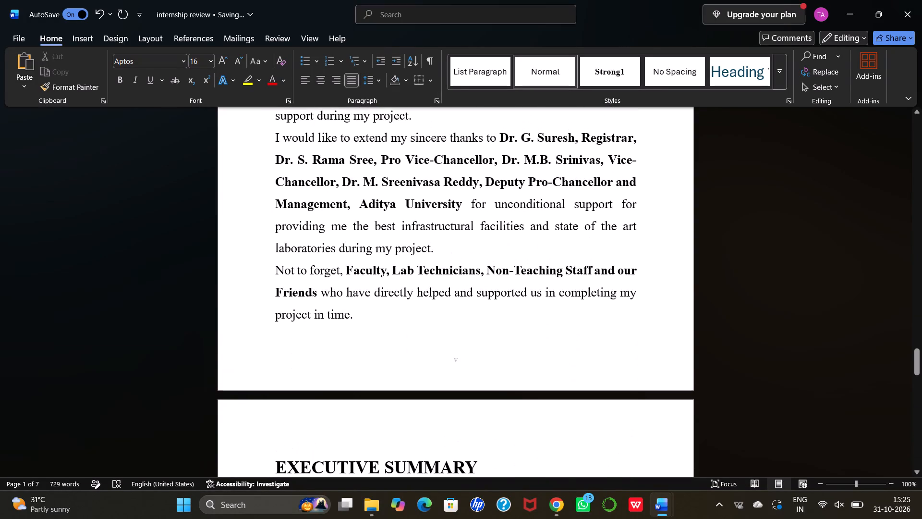
{"action": "scroll", "coordinate": [319, 188], "scroll_direction": "down", "scroll_amount": 3}
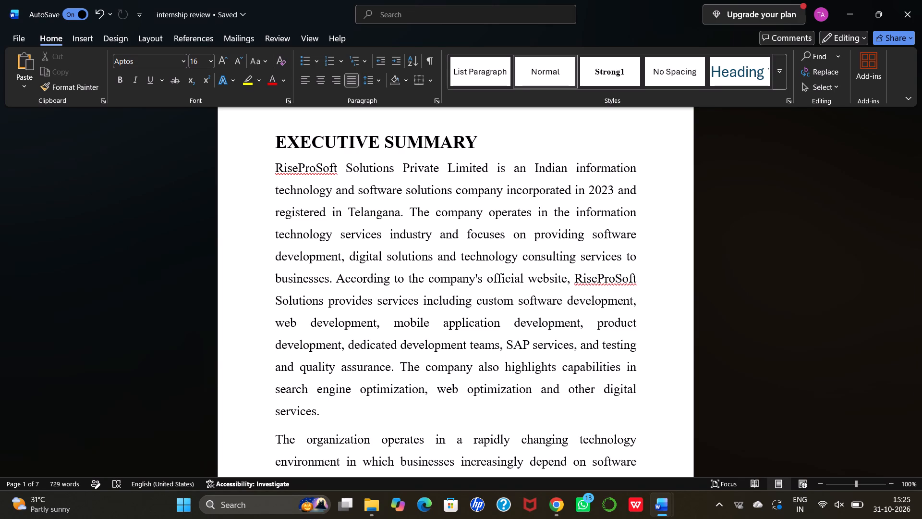
{"action": "scroll", "coordinate": [319, 188], "scroll_direction": "down", "scroll_amount": 6}
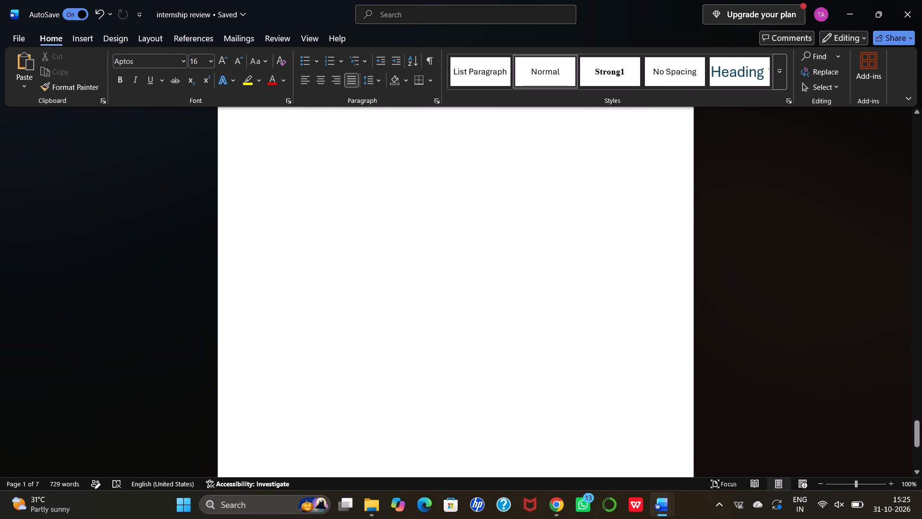
{"action": "scroll", "coordinate": [319, 188], "scroll_direction": "down", "scroll_amount": 1}
{"action": "scroll", "coordinate": [319, 188], "scroll_direction": "up", "scroll_amount": 2}
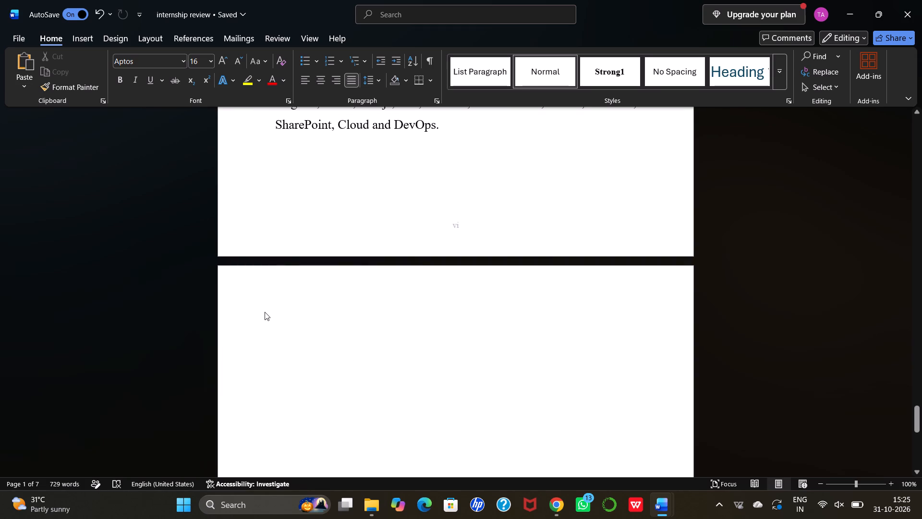
Remove and re-add the line break after the Executive Summary, leaving the insertion point at the start of the blank last page.
{"action": "left_click", "coordinate": [277, 333]}
{"action": "key", "text": "BackSpace"}
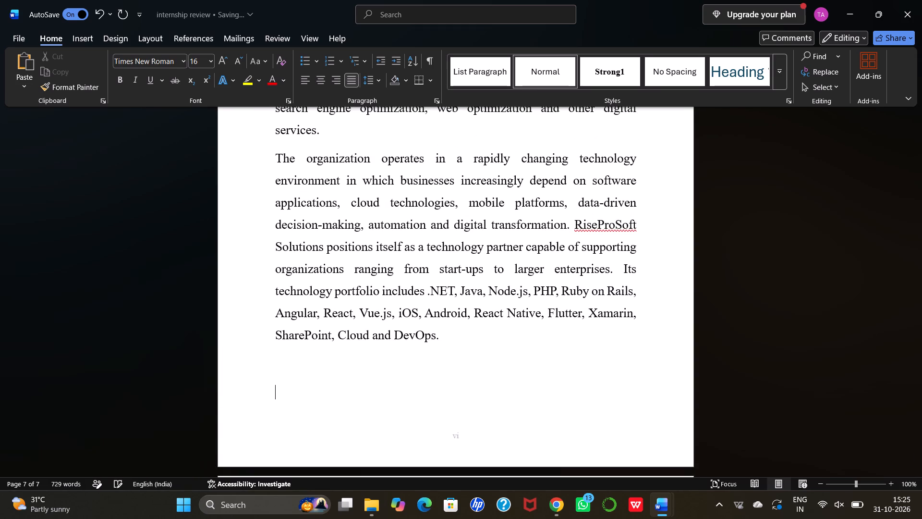
{"action": "key", "text": "Return"}
{"action": "scroll", "coordinate": [277, 333], "scroll_direction": "down", "scroll_amount": 4}
{"action": "scroll", "coordinate": [277, 333], "scroll_direction": "up", "scroll_amount": 1}
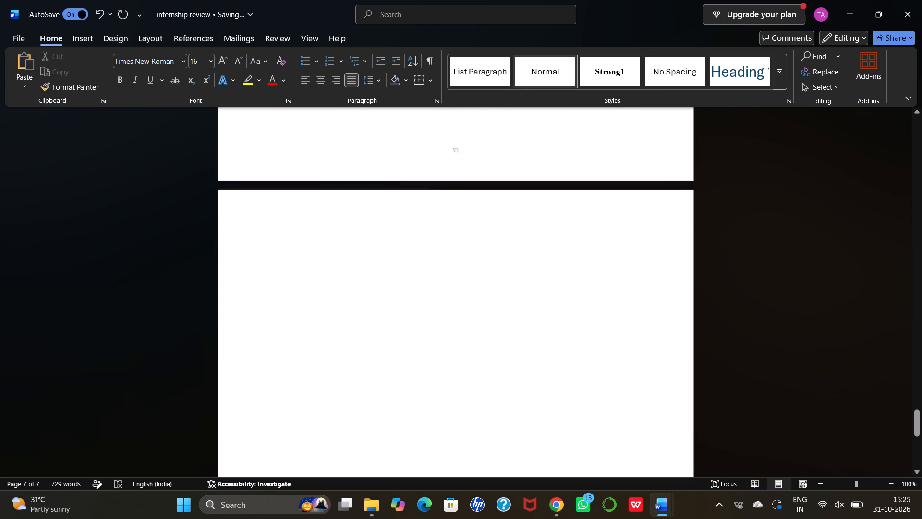
{"action": "scroll", "coordinate": [277, 333], "scroll_direction": "up", "scroll_amount": 1}
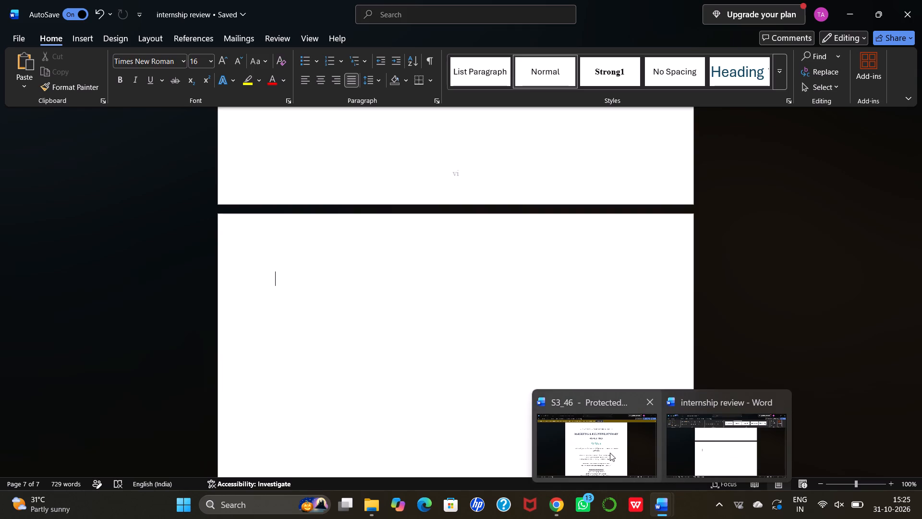
Switch to the S3_46 document and look through its front matter, from the cover page to the table of contents.
{"action": "left_click", "coordinate": [608, 452]}
{"action": "scroll", "coordinate": [590, 343], "scroll_direction": "down", "scroll_amount": 1}
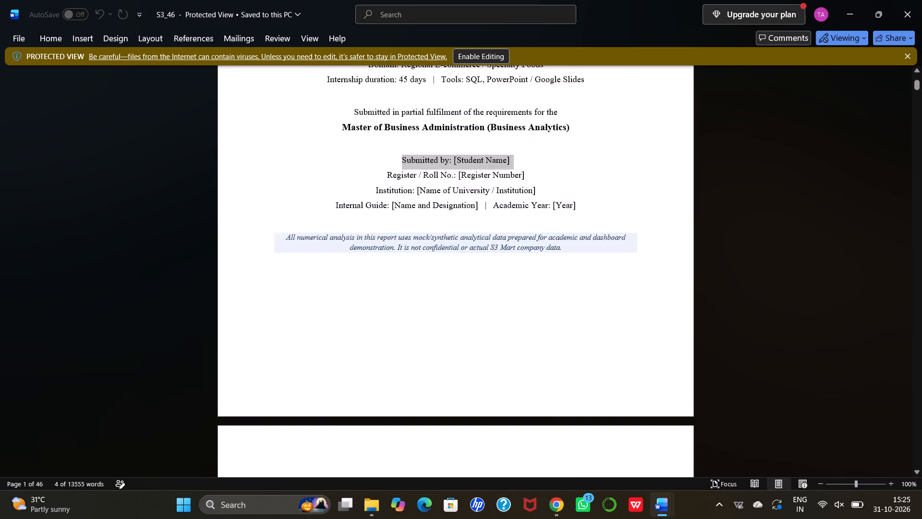
{"action": "scroll", "coordinate": [590, 343], "scroll_direction": "down", "scroll_amount": 1}
{"action": "scroll", "coordinate": [590, 343], "scroll_direction": "up", "scroll_amount": 1}
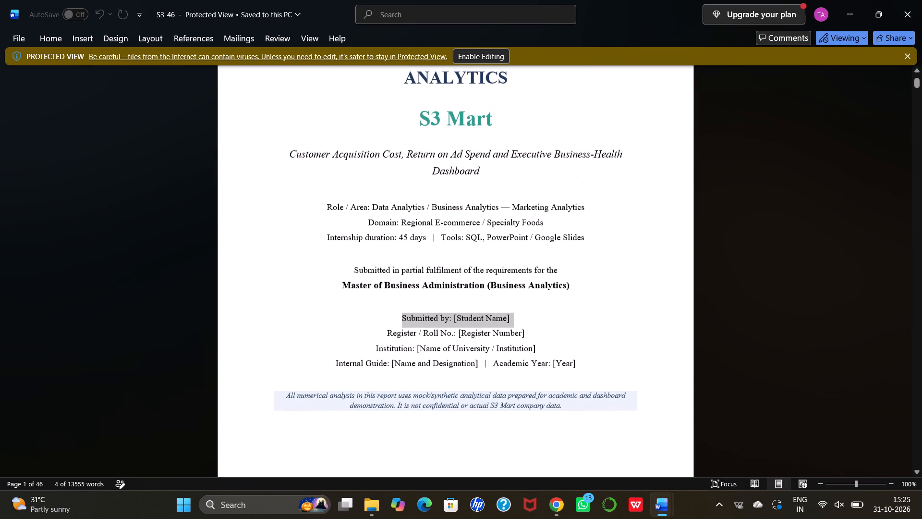
{"action": "scroll", "coordinate": [590, 343], "scroll_direction": "down", "scroll_amount": 7}
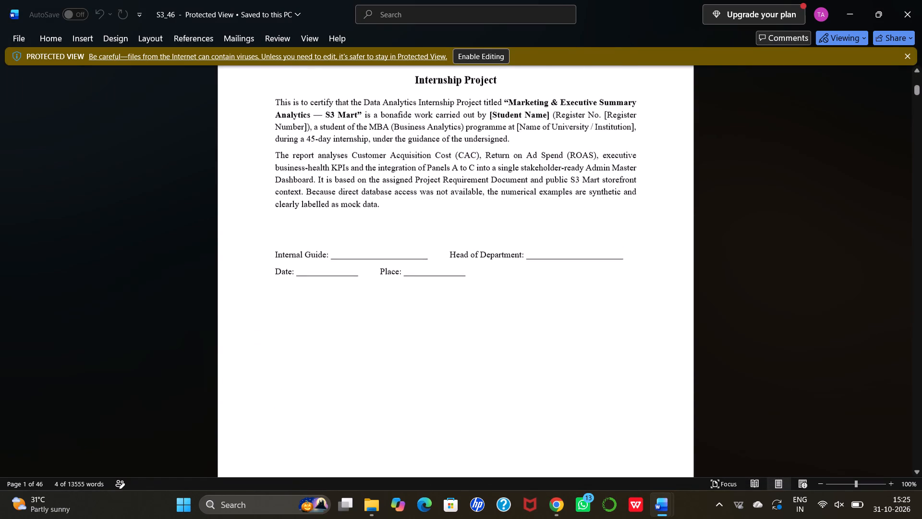
{"action": "scroll", "coordinate": [590, 343], "scroll_direction": "down", "scroll_amount": 10}
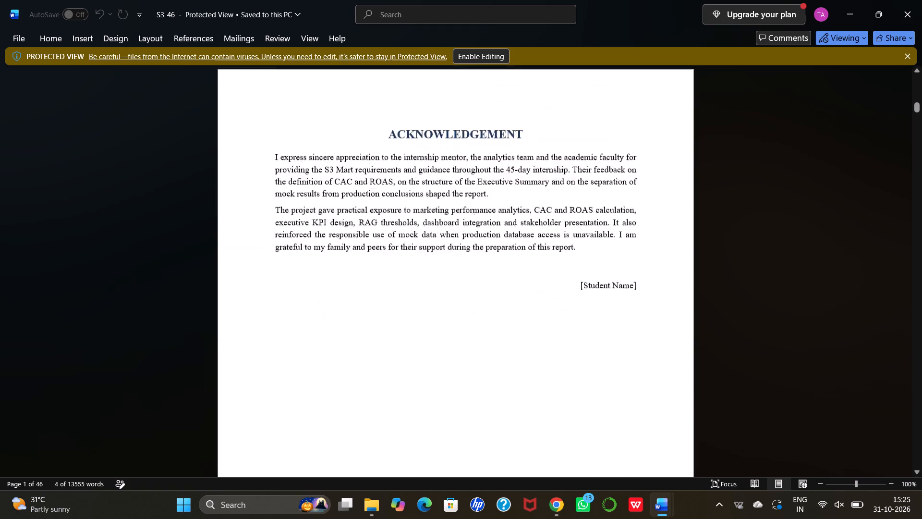
{"action": "scroll", "coordinate": [590, 343], "scroll_direction": "down", "scroll_amount": 5}
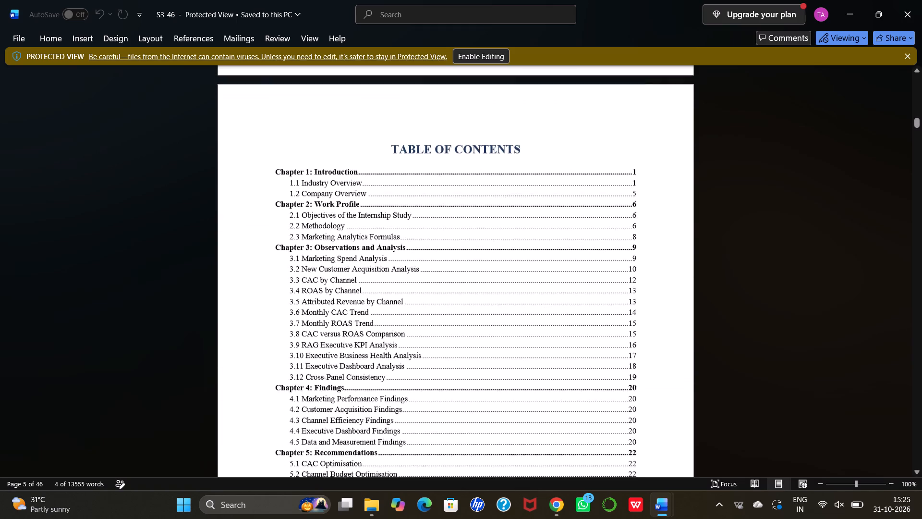
{"action": "scroll", "coordinate": [590, 343], "scroll_direction": "down", "scroll_amount": 1}
{"action": "scroll", "coordinate": [590, 343], "scroll_direction": "up", "scroll_amount": 5}
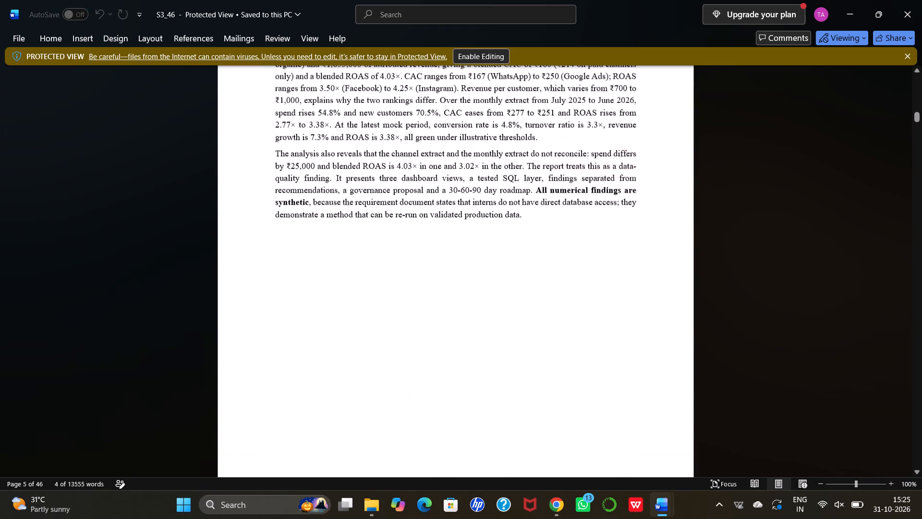
{"action": "scroll", "coordinate": [590, 343], "scroll_direction": "down", "scroll_amount": 6}
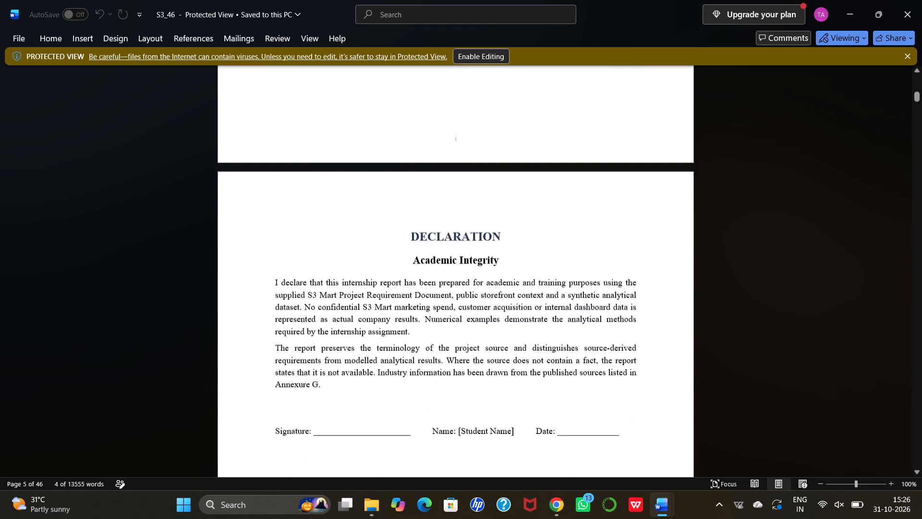
{"action": "scroll", "coordinate": [590, 343], "scroll_direction": "down", "scroll_amount": 7}
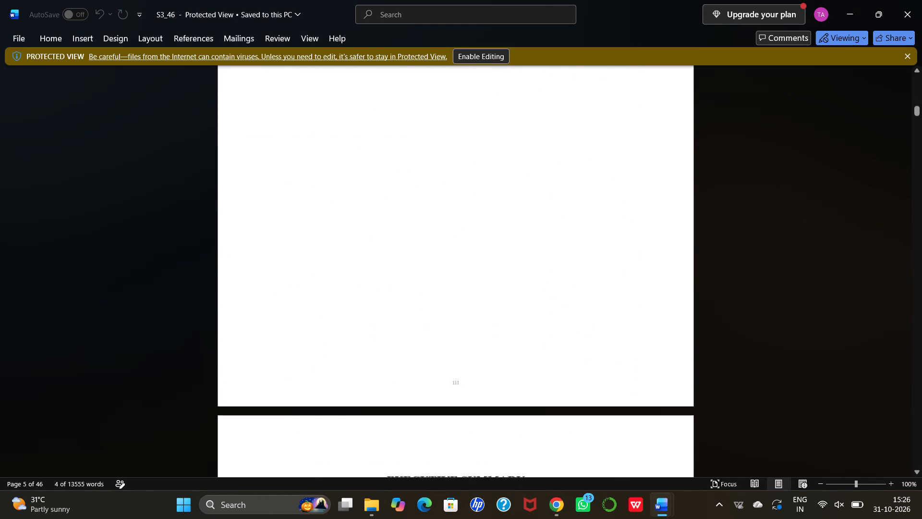
{"action": "scroll", "coordinate": [590, 343], "scroll_direction": "down", "scroll_amount": 6}
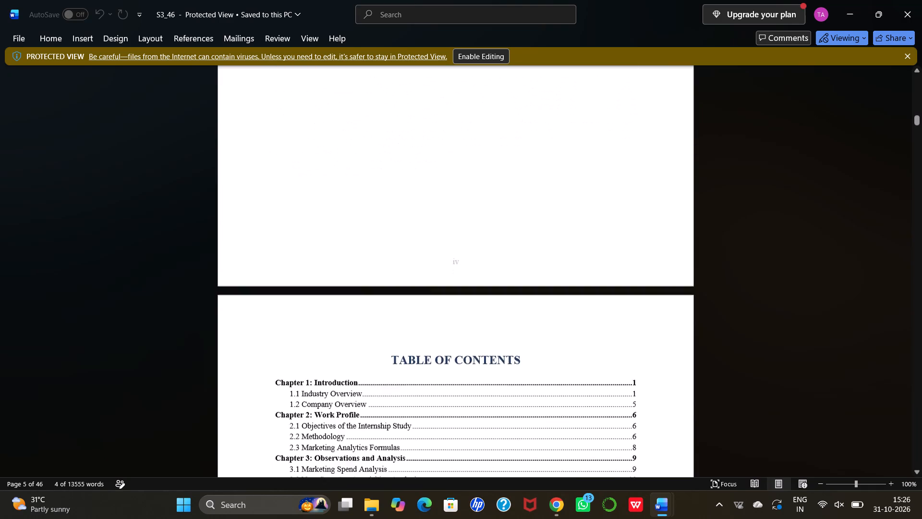
{"action": "scroll", "coordinate": [590, 343], "scroll_direction": "down", "scroll_amount": 3}
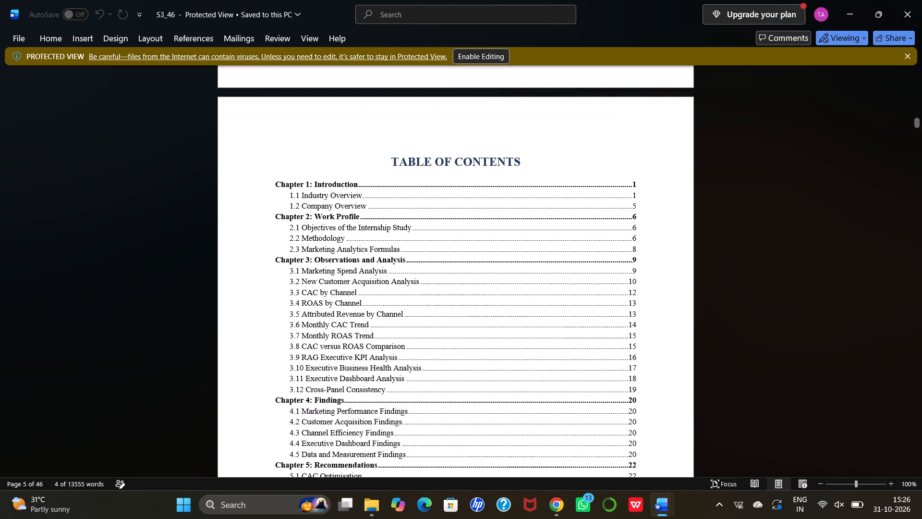
Skim S3_46 from the table of contents through the Chapter 3 channel and KPI analysis to section 3.10.
{"action": "scroll", "coordinate": [590, 343], "scroll_direction": "down", "scroll_amount": 1}
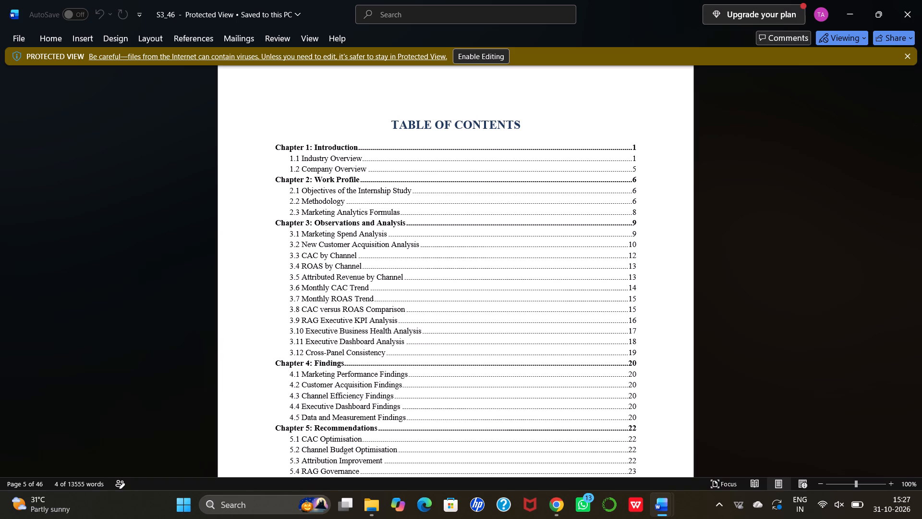
{"action": "scroll", "coordinate": [427, 226], "scroll_direction": "down", "scroll_amount": 6}
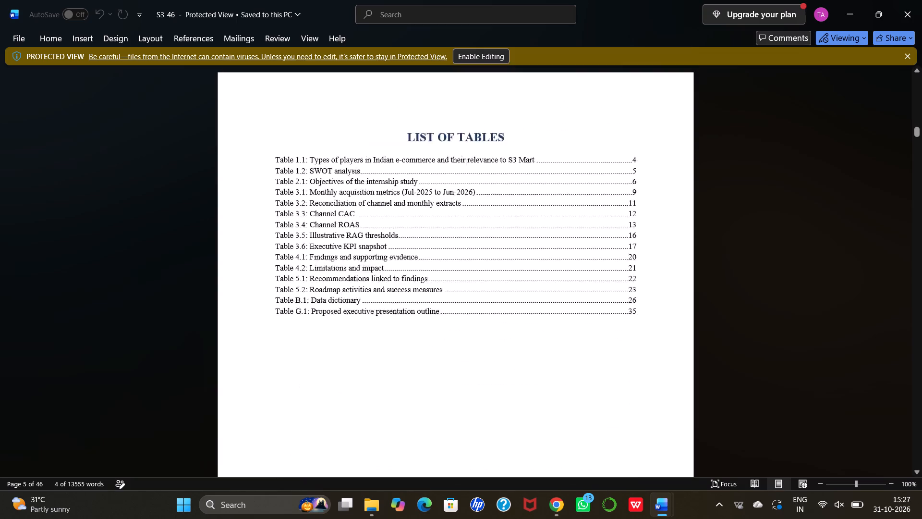
{"action": "scroll", "coordinate": [427, 226], "scroll_direction": "down", "scroll_amount": 20}
{"action": "scroll", "coordinate": [427, 226], "scroll_direction": "down", "scroll_amount": 8}
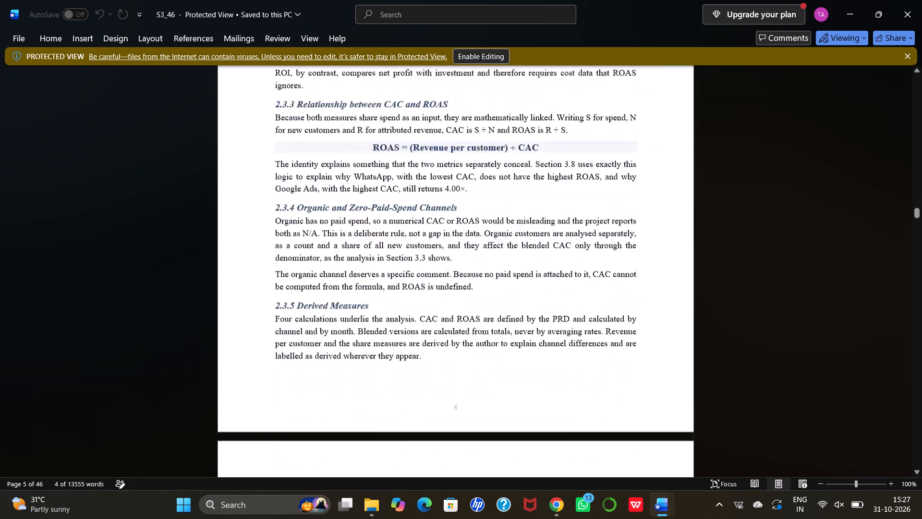
{"action": "scroll", "coordinate": [427, 226], "scroll_direction": "down", "scroll_amount": 8}
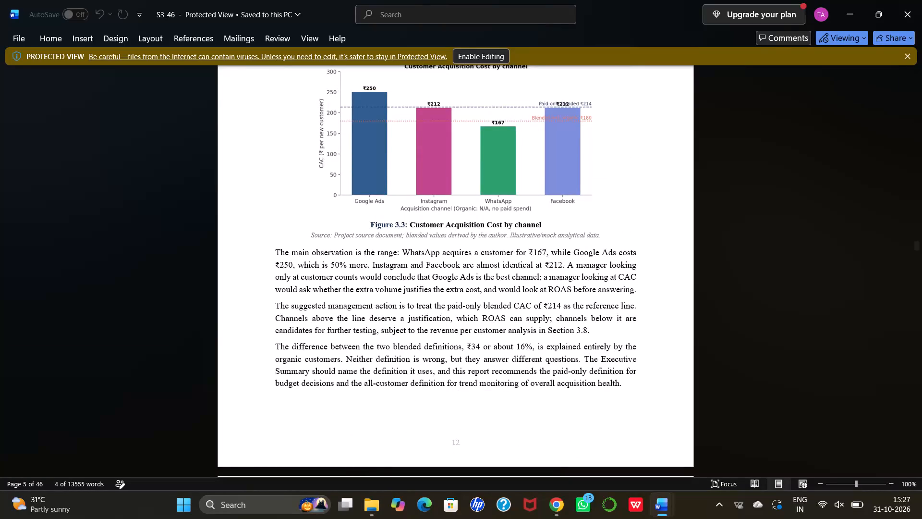
{"action": "scroll", "coordinate": [427, 226], "scroll_direction": "down", "scroll_amount": 12}
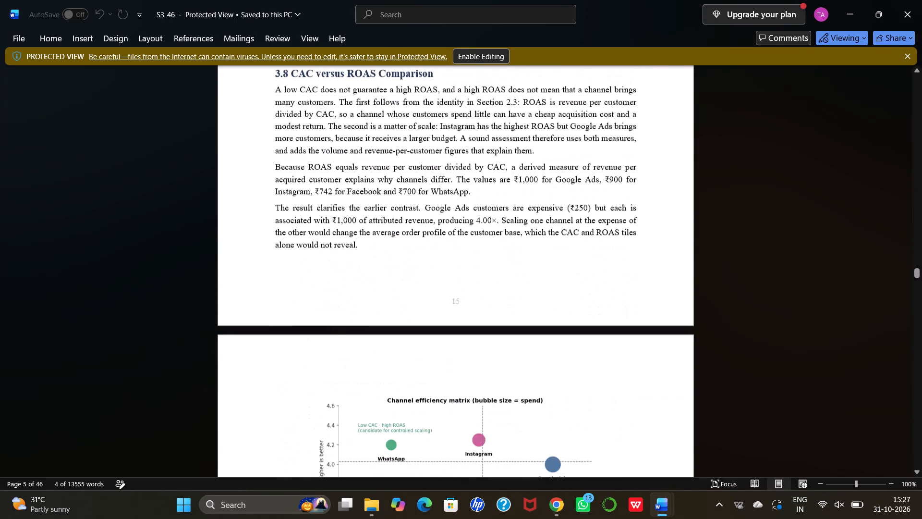
{"action": "scroll", "coordinate": [427, 226], "scroll_direction": "down", "scroll_amount": 3}
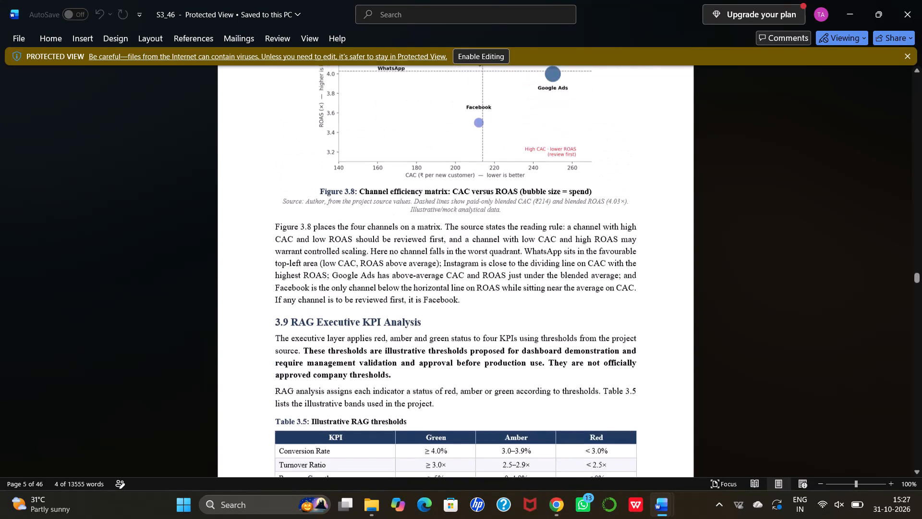
{"action": "scroll", "coordinate": [435, 204], "scroll_direction": "down", "scroll_amount": 4}
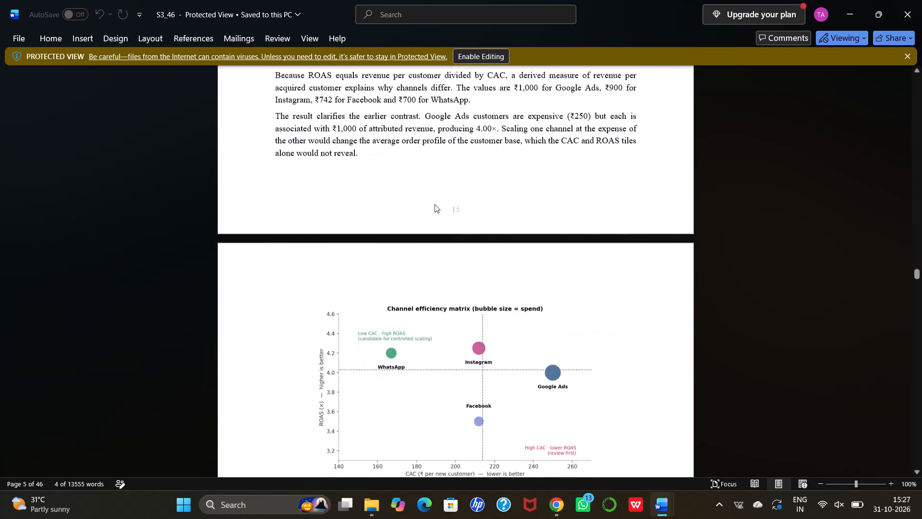
{"action": "scroll", "coordinate": [435, 204], "scroll_direction": "down", "scroll_amount": 8}
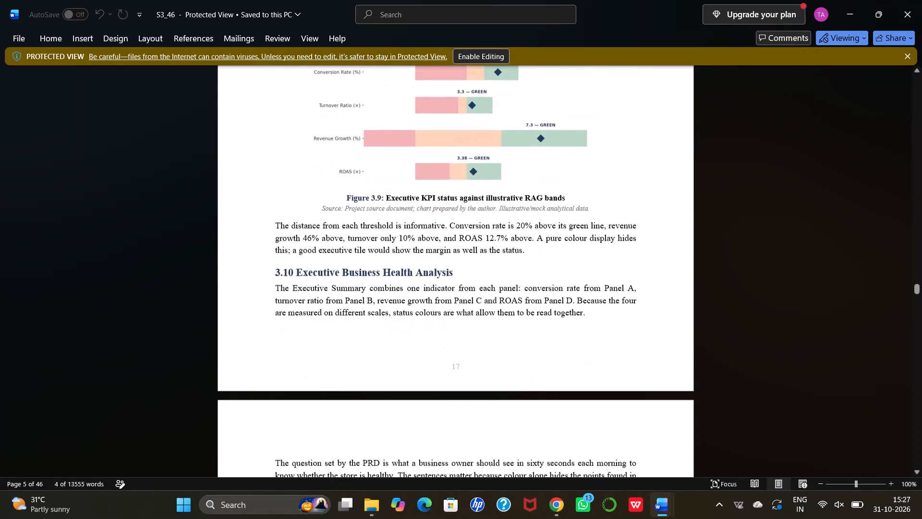
Look over S3_46 from section 3.12 through the appendix SQL queries to a zoomed-out view of the dashboard pages.
{"action": "scroll", "coordinate": [435, 204], "scroll_direction": "down", "scroll_amount": 10}
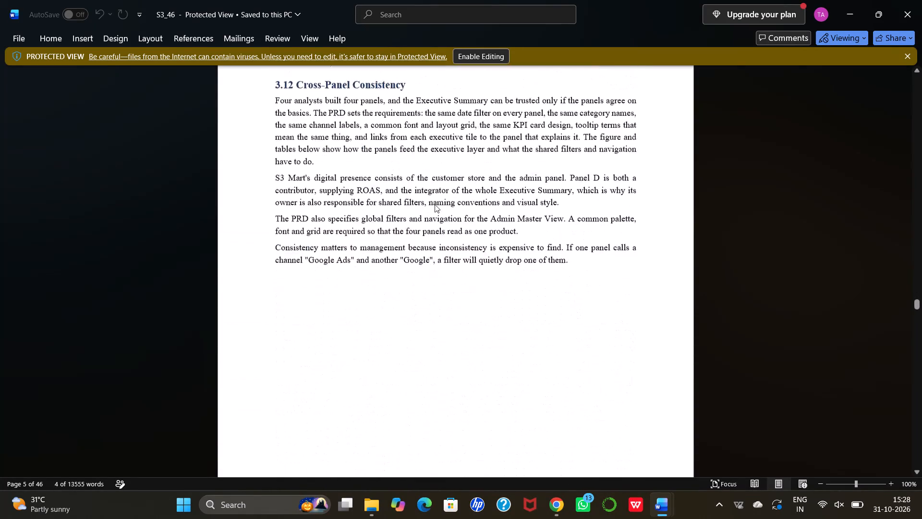
{"action": "scroll", "coordinate": [435, 204], "scroll_direction": "down", "scroll_amount": 15}
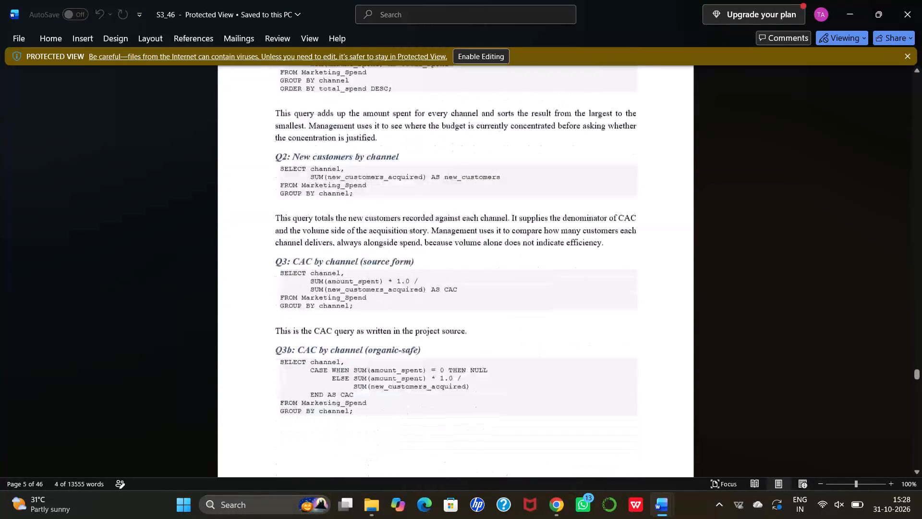
{"action": "scroll", "coordinate": [435, 204], "scroll_direction": "down", "scroll_amount": 1}
{"action": "scroll", "coordinate": [435, 204], "scroll_direction": "down", "scroll_amount": 6, "text": "ctrl"}
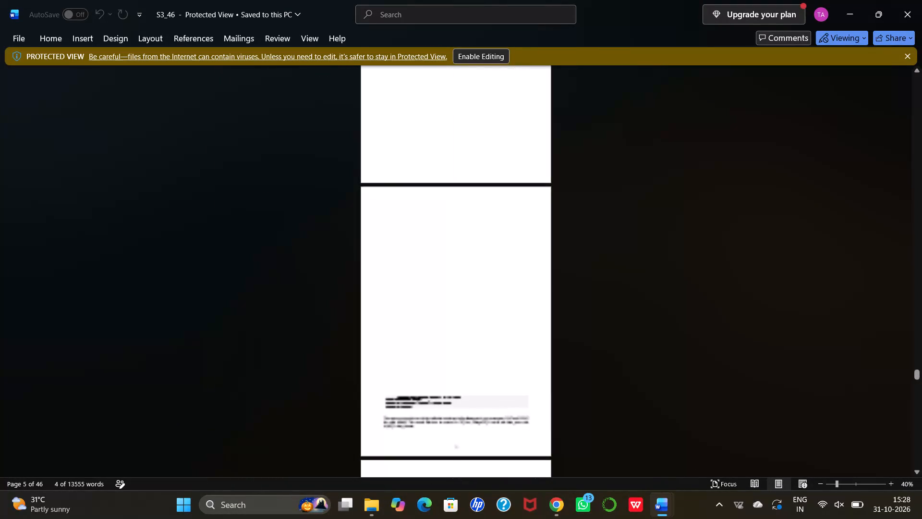
{"action": "scroll", "coordinate": [435, 204], "scroll_direction": "down", "scroll_amount": 3, "text": "ctrl"}
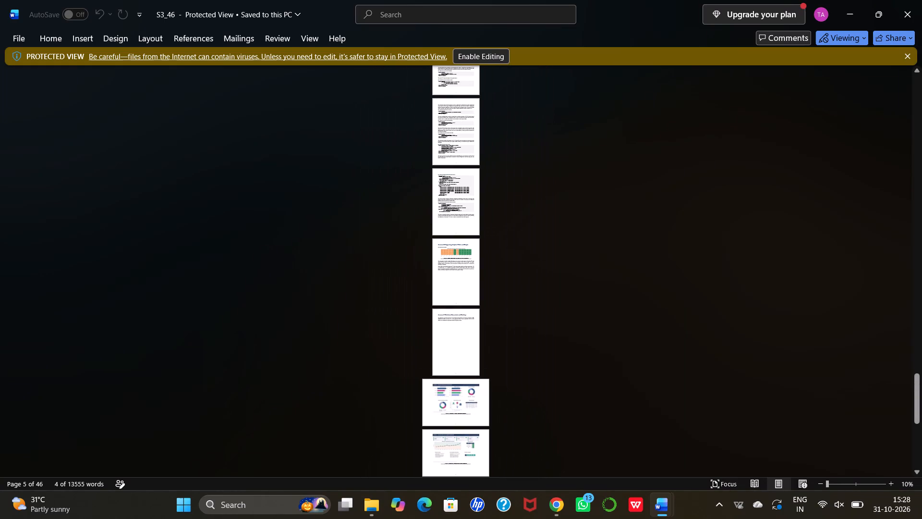
Enable editing for the S3_46 document.
{"action": "left_click", "coordinate": [484, 49]}
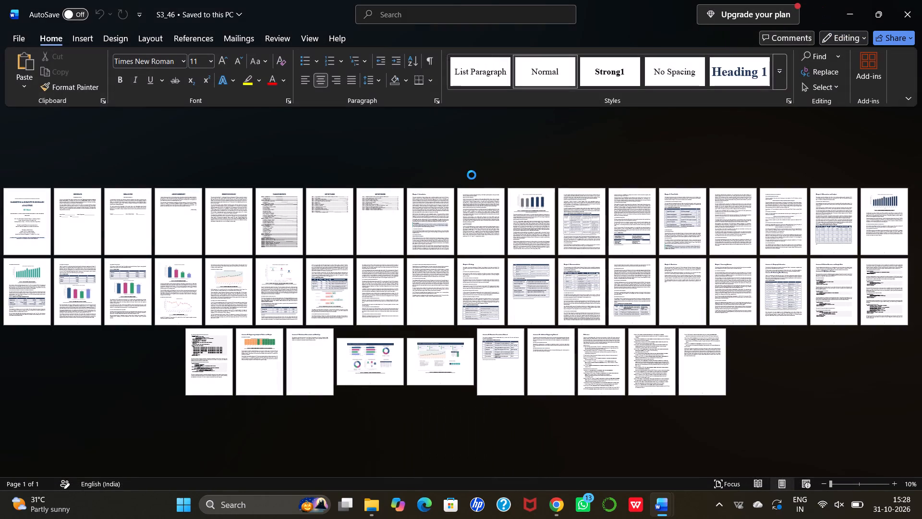
Zoom in to examine the Channel Performance Dashboard page, Figure F.1, in S3_46.
{"action": "left_click", "coordinate": [397, 370]}
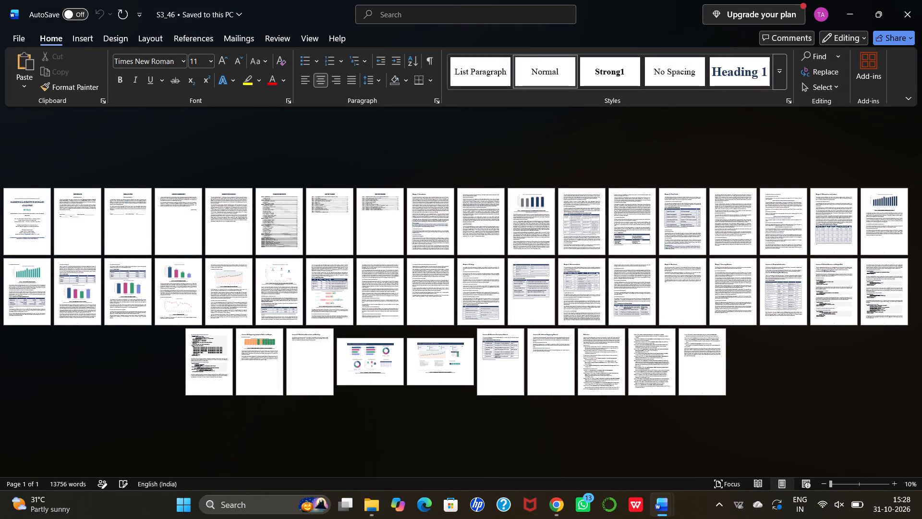
{"action": "double_click", "coordinate": [397, 370]}
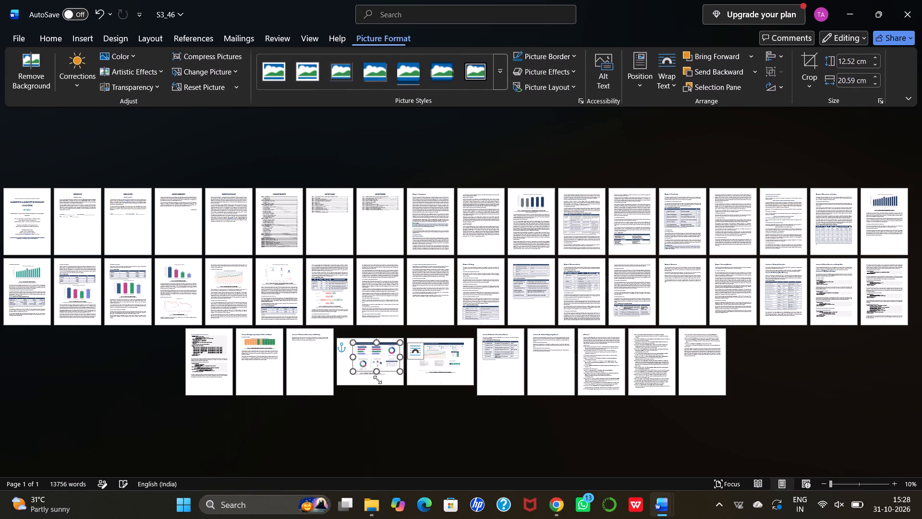
{"action": "double_click", "coordinate": [377, 381]}
{"action": "scroll", "coordinate": [377, 381], "scroll_direction": "up", "scroll_amount": 3, "text": "ctrl"}
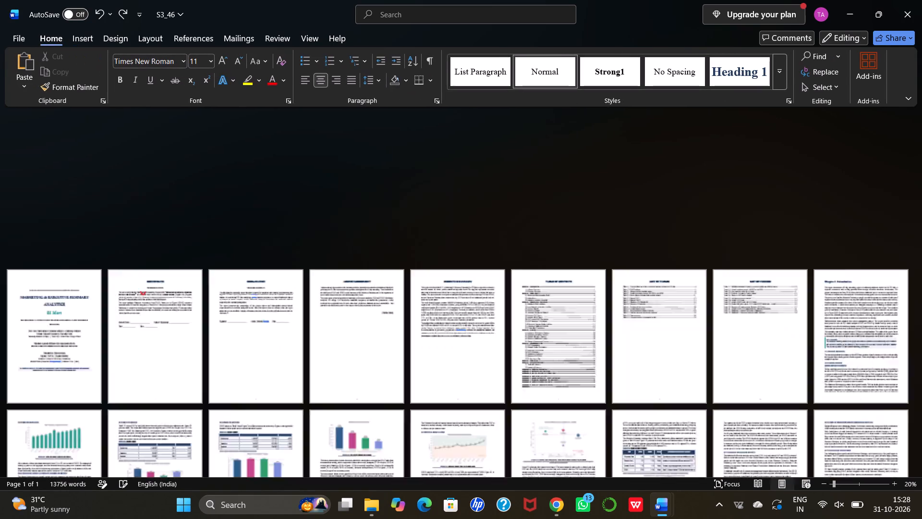
{"action": "scroll", "coordinate": [377, 381], "scroll_direction": "up", "scroll_amount": 5, "text": "ctrl"}
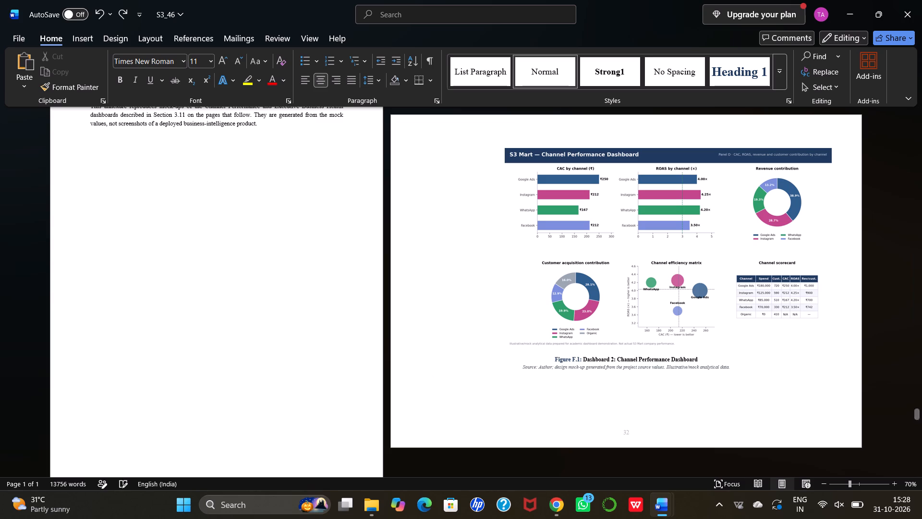
Close the S3_46 document without saving its changes.
{"action": "left_click", "coordinate": [898, 16]}
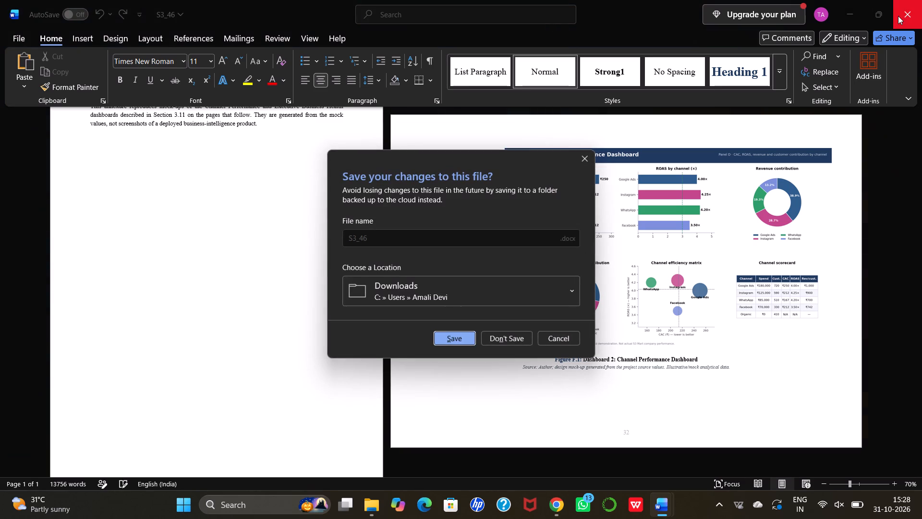
{"action": "left_click", "coordinate": [516, 334]}
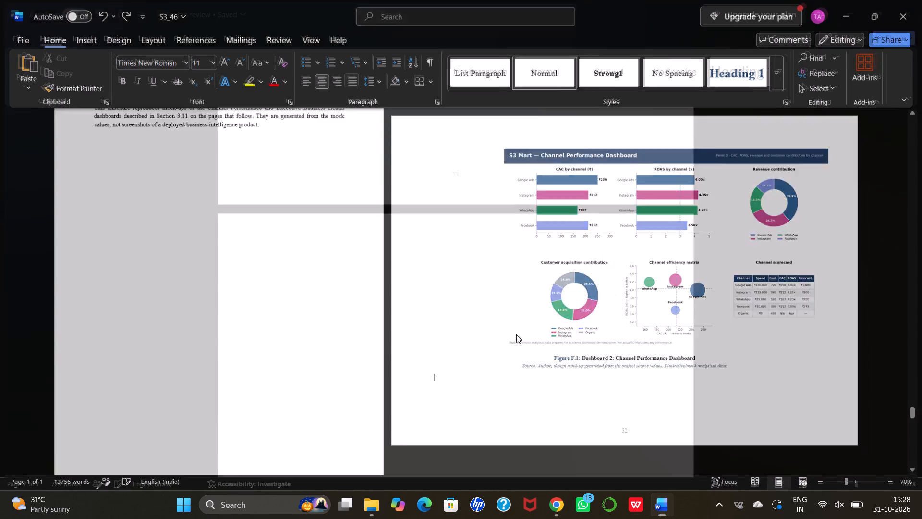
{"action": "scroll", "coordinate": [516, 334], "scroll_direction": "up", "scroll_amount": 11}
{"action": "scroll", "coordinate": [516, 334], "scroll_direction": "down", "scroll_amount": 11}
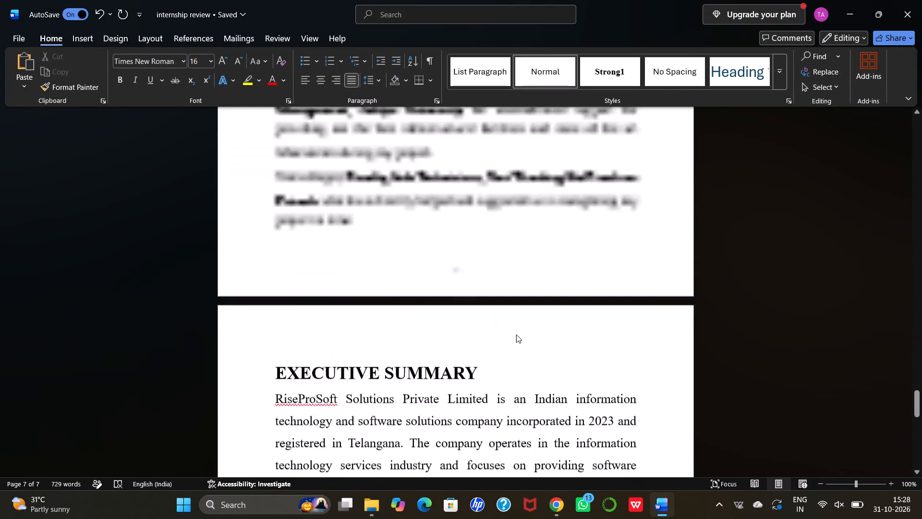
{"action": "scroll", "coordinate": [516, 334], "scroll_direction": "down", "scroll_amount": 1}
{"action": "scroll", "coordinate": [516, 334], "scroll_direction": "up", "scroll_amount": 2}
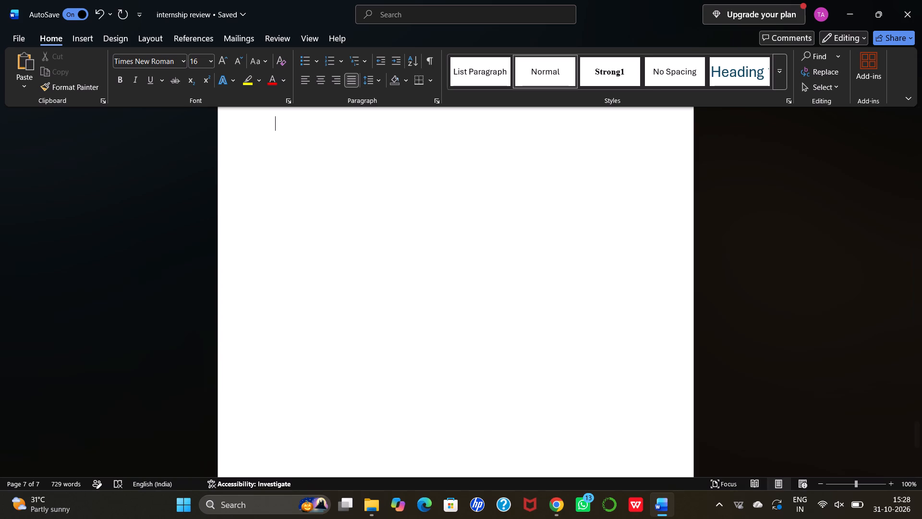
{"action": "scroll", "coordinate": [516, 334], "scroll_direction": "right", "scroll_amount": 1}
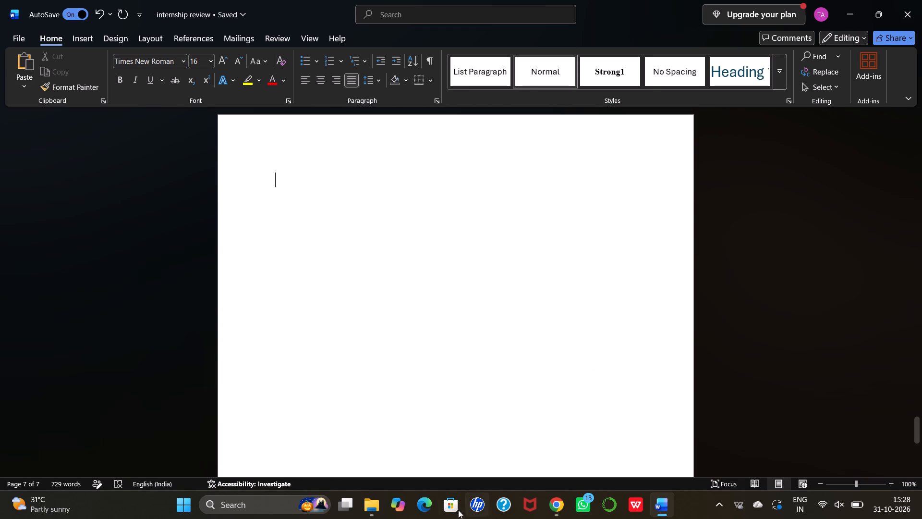
Reopen the S3_46 document from the Downloads folder.
{"action": "left_click", "coordinate": [376, 500]}
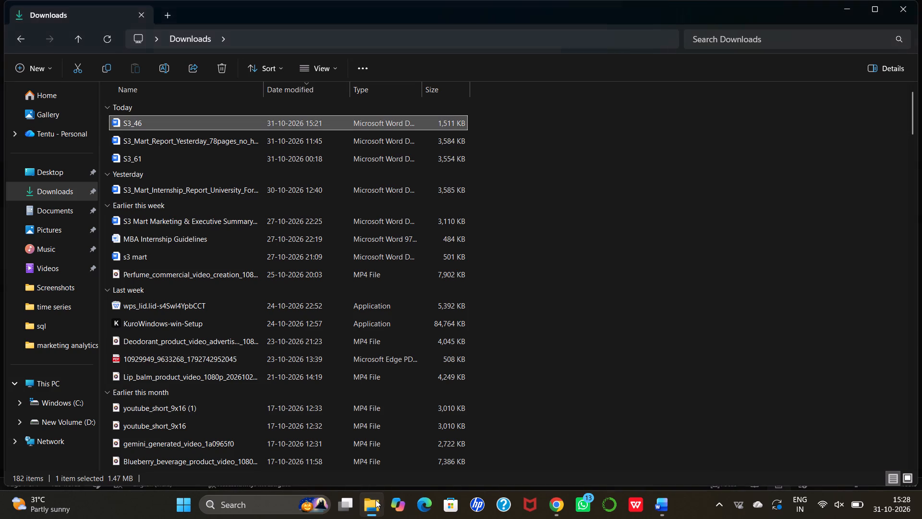
{"action": "double_click", "coordinate": [176, 126]}
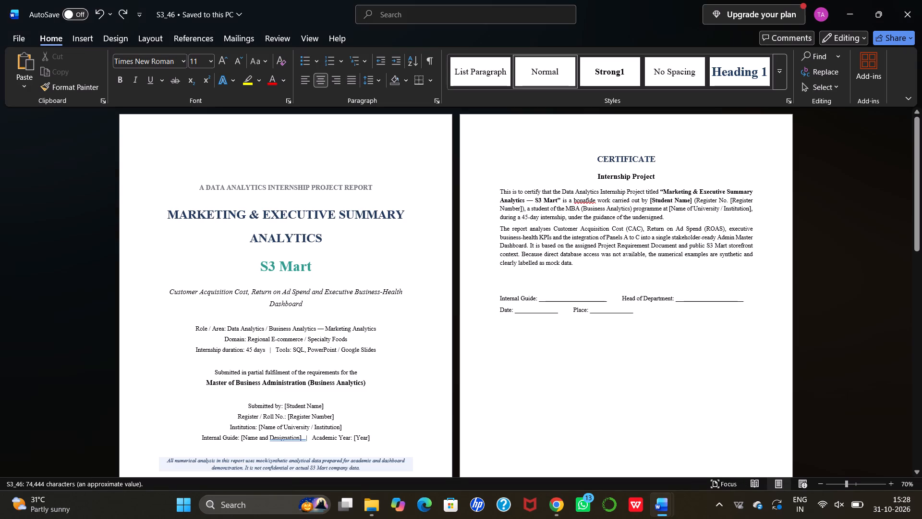
Enlarge S3_46 to 100% and move from the cover page towards its later pages.
{"action": "scroll", "coordinate": [413, 252], "scroll_direction": "up", "scroll_amount": 1, "text": "ctrl"}
{"action": "scroll", "coordinate": [413, 252], "scroll_direction": "up", "scroll_amount": 2}
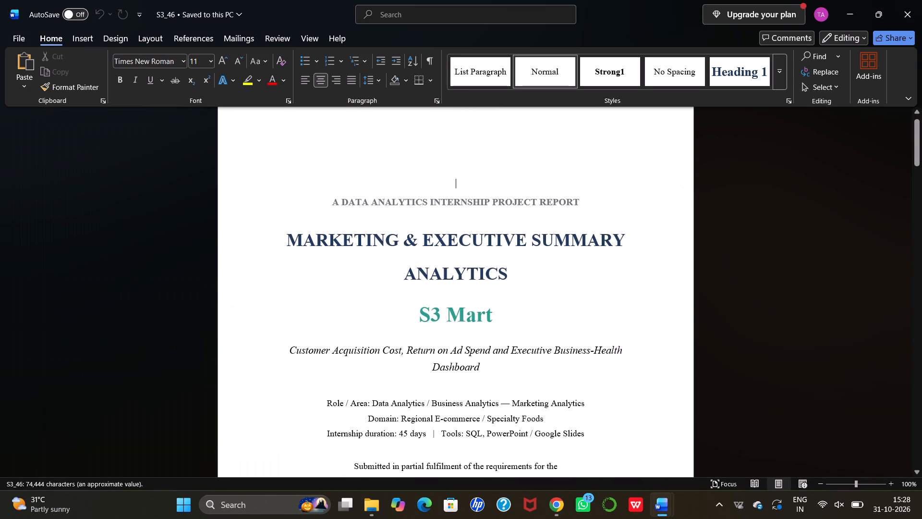
{"action": "scroll", "coordinate": [413, 252], "scroll_direction": "down", "scroll_amount": 14}
{"action": "scroll", "coordinate": [413, 252], "scroll_direction": "down", "scroll_amount": 7}
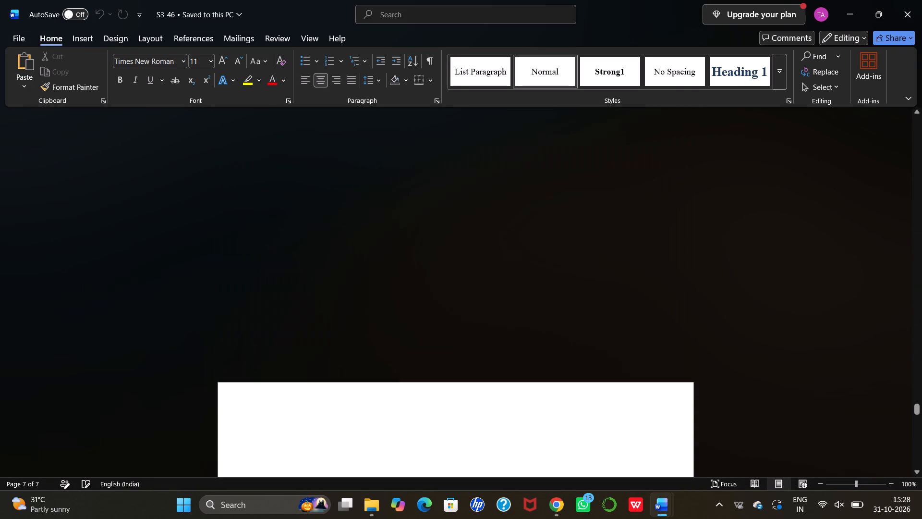
Examine the Chapter 3 analysis pages in S3_46, from the monthly ROAS trend to the Figure 3.8 channel efficiency matrix.
{"action": "scroll", "coordinate": [413, 252], "scroll_direction": "down", "scroll_amount": 4}
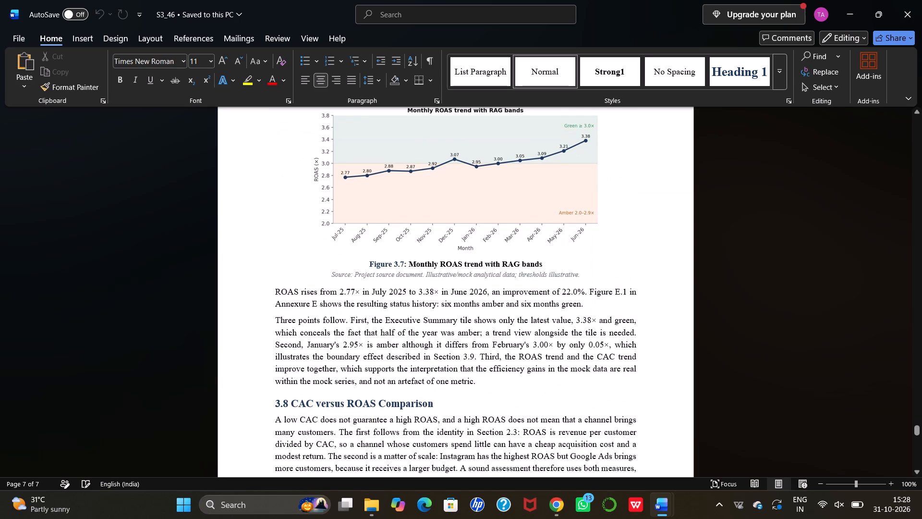
{"action": "scroll", "coordinate": [413, 252], "scroll_direction": "right", "scroll_amount": 1}
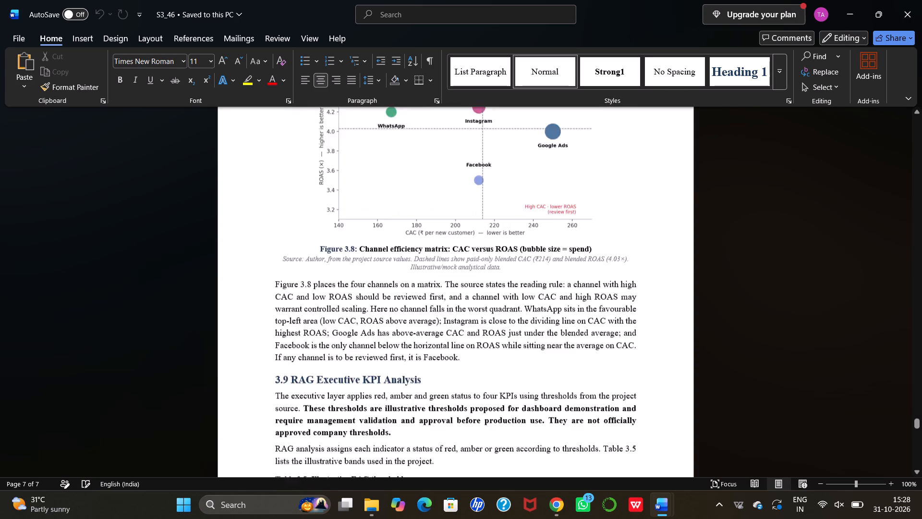
{"action": "scroll", "coordinate": [413, 252], "scroll_direction": "right", "scroll_amount": 2}
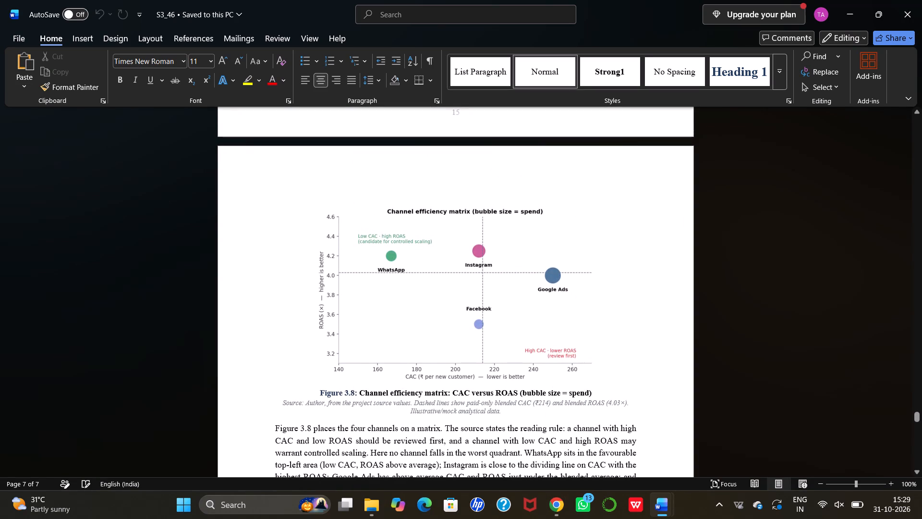
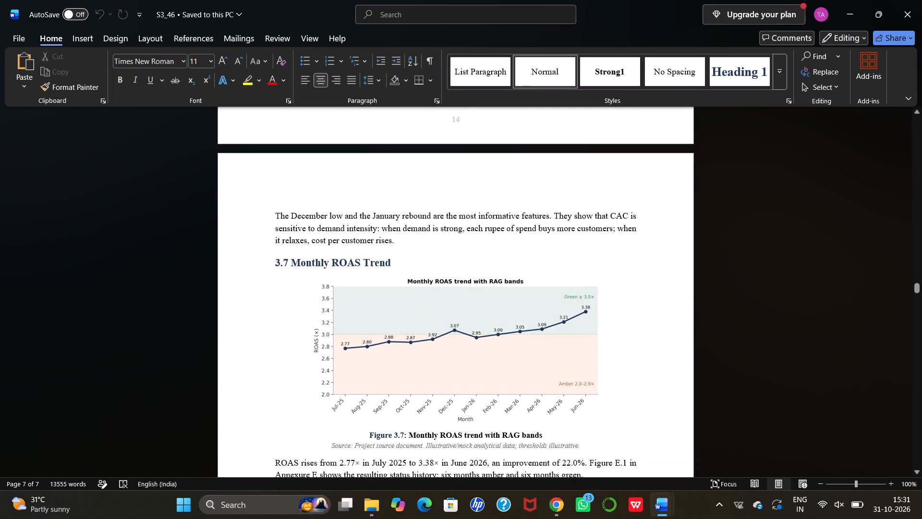
Skim S3_46 from section 3.7 Monthly ROAS Trend through Chapter 4: Findings and the annexures to the reference list.
{"action": "scroll", "coordinate": [523, 347], "scroll_direction": "down", "scroll_amount": 16}
{"action": "scroll", "coordinate": [523, 347], "scroll_direction": "down", "scroll_amount": 5}
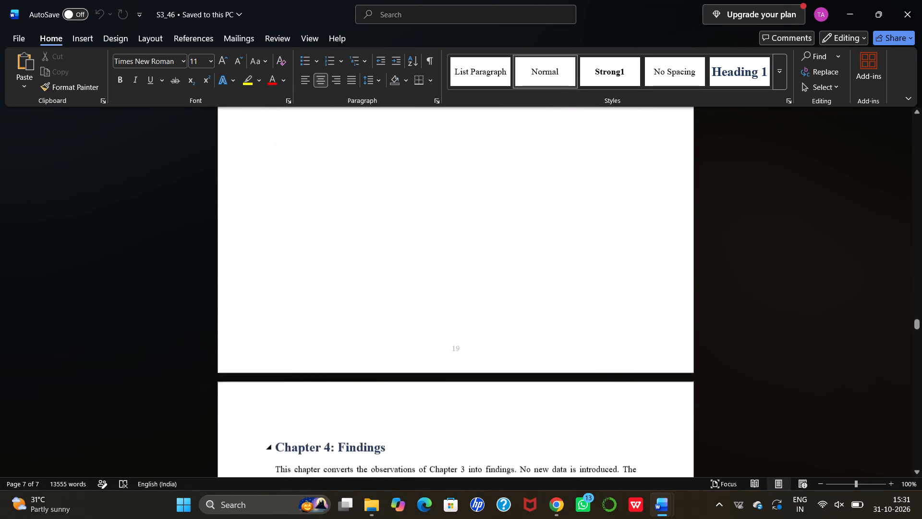
{"action": "scroll", "coordinate": [523, 347], "scroll_direction": "down", "scroll_amount": 10}
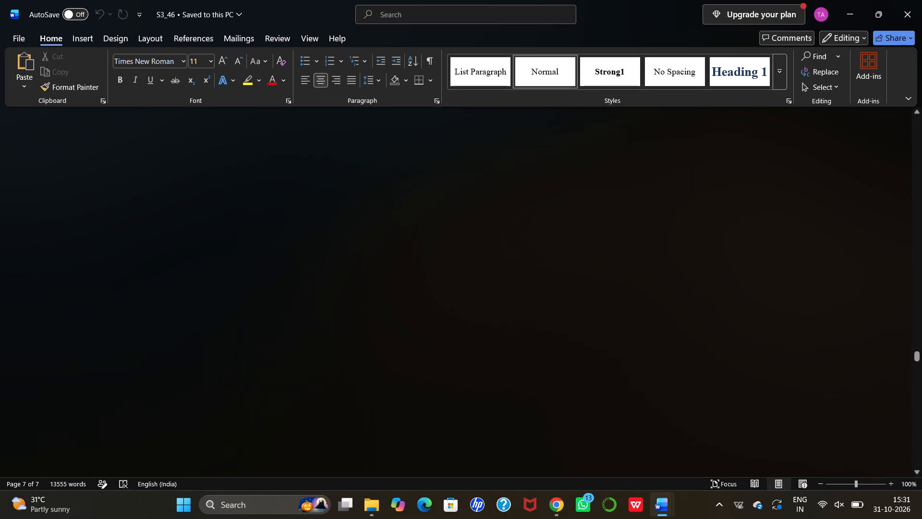
{"action": "scroll", "coordinate": [523, 347], "scroll_direction": "down", "scroll_amount": 1}
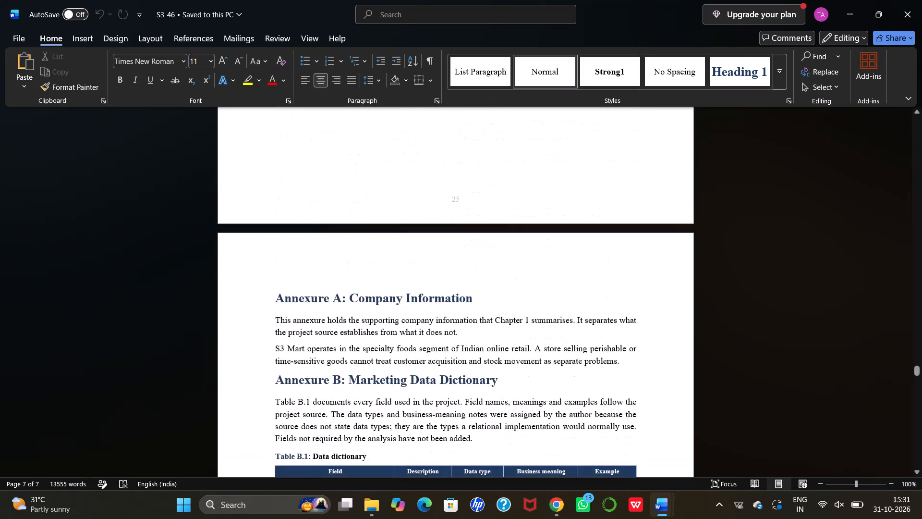
{"action": "scroll", "coordinate": [523, 347], "scroll_direction": "right", "scroll_amount": 2}
{"action": "scroll", "coordinate": [516, 338], "scroll_direction": "down", "scroll_amount": 6}
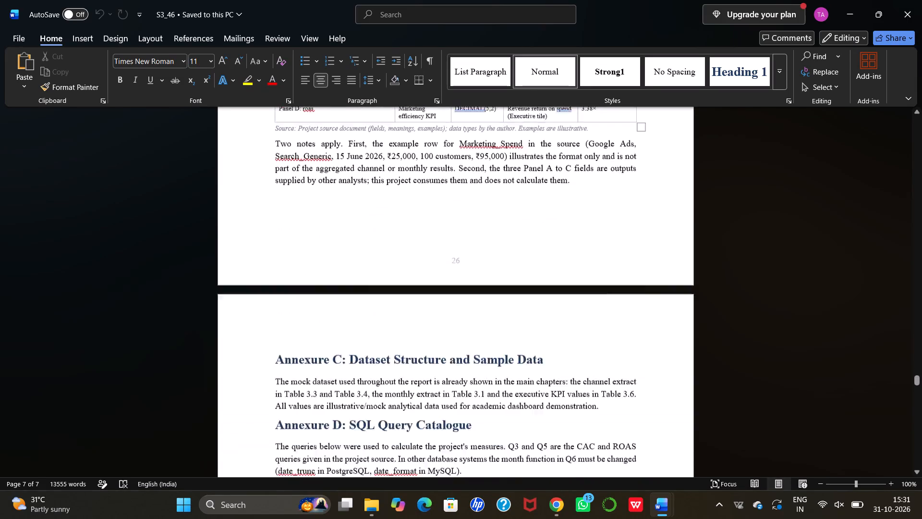
{"action": "scroll", "coordinate": [516, 338], "scroll_direction": "down", "scroll_amount": 8}
Review the closing pages around Annexure H and References, and examine the Executive Business Health Dashboard, Figure F.2.
{"action": "scroll", "coordinate": [516, 338], "scroll_direction": "up", "scroll_amount": 3}
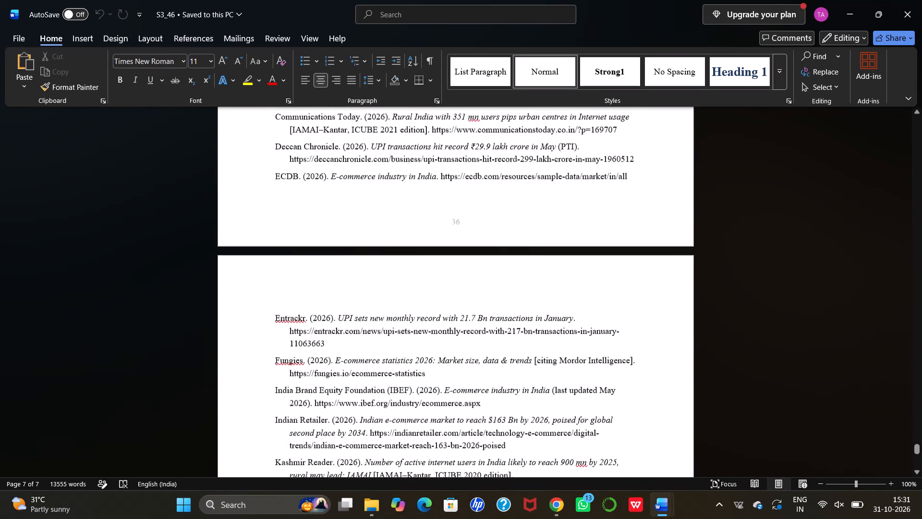
{"action": "scroll", "coordinate": [516, 338], "scroll_direction": "up", "scroll_amount": 8}
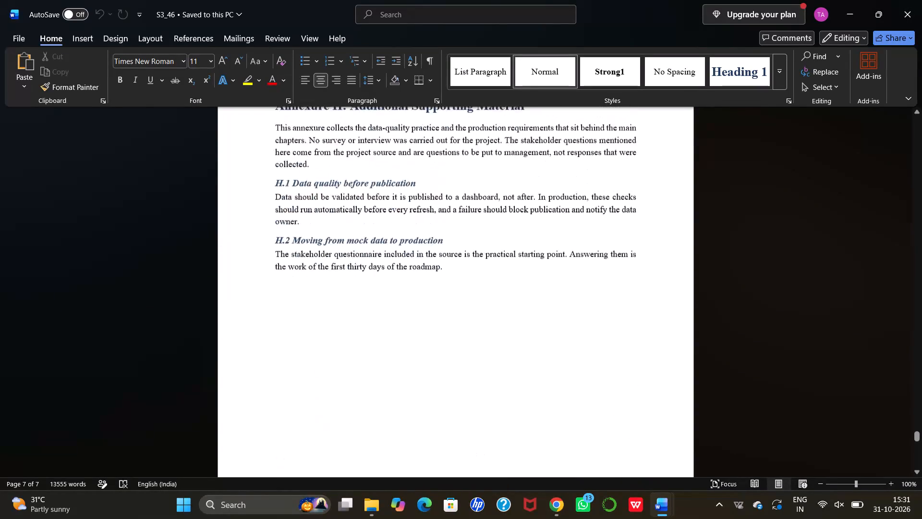
{"action": "scroll", "coordinate": [516, 338], "scroll_direction": "up", "scroll_amount": 7}
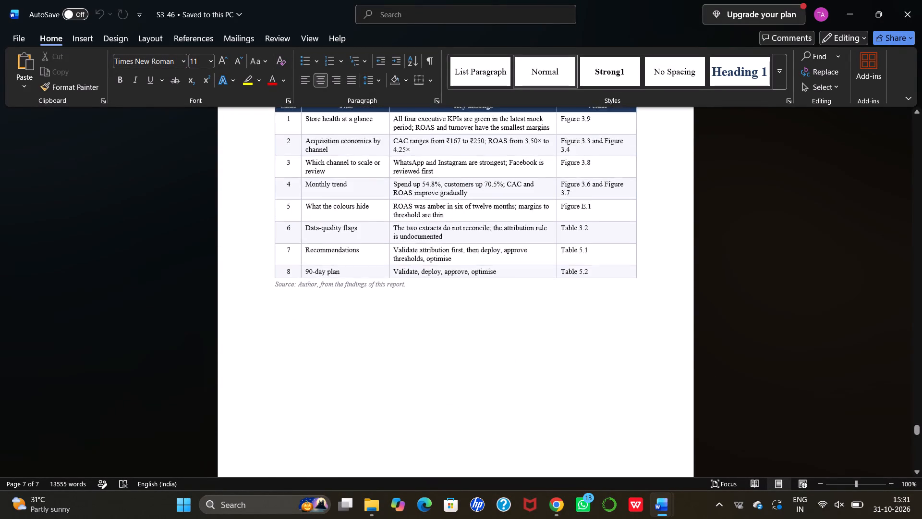
{"action": "scroll", "coordinate": [516, 338], "scroll_direction": "down", "scroll_amount": 10}
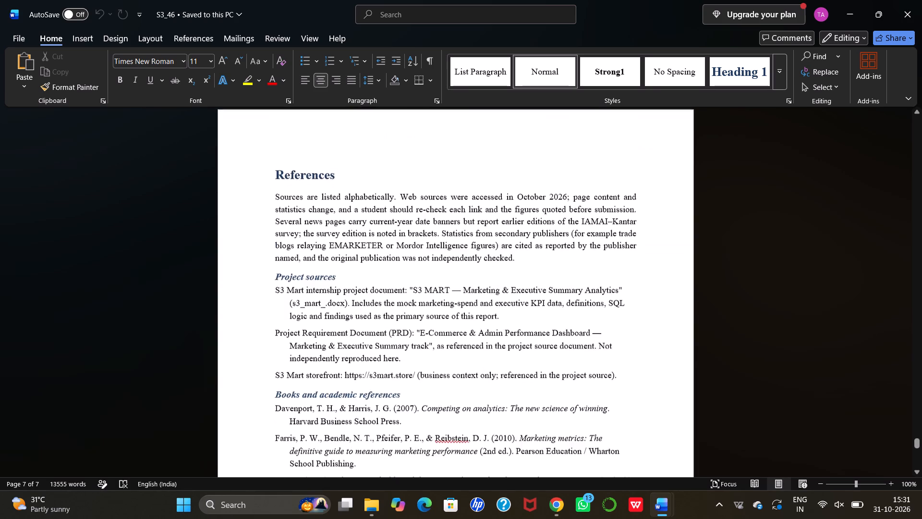
{"action": "scroll", "coordinate": [516, 338], "scroll_direction": "down", "scroll_amount": 10}
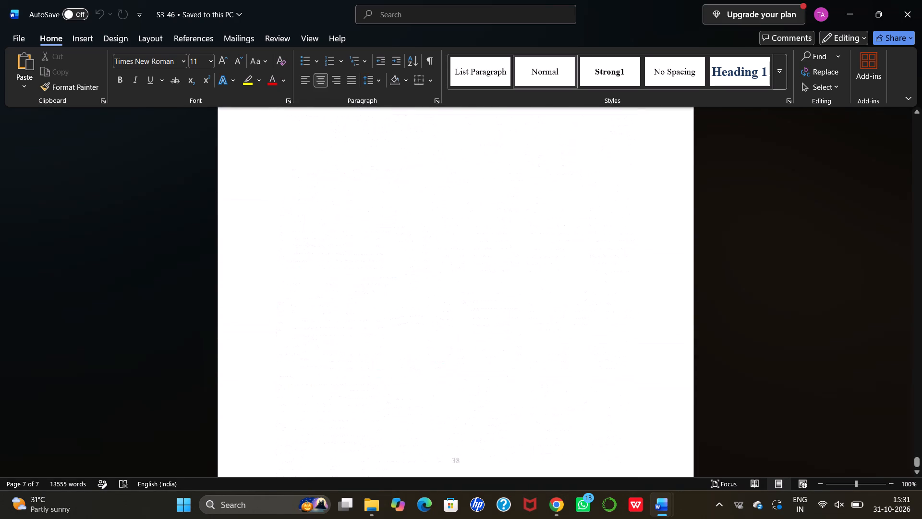
{"action": "scroll", "coordinate": [516, 338], "scroll_direction": "up", "scroll_amount": 15}
{"action": "scroll", "coordinate": [516, 338], "scroll_direction": "down", "scroll_amount": 1}
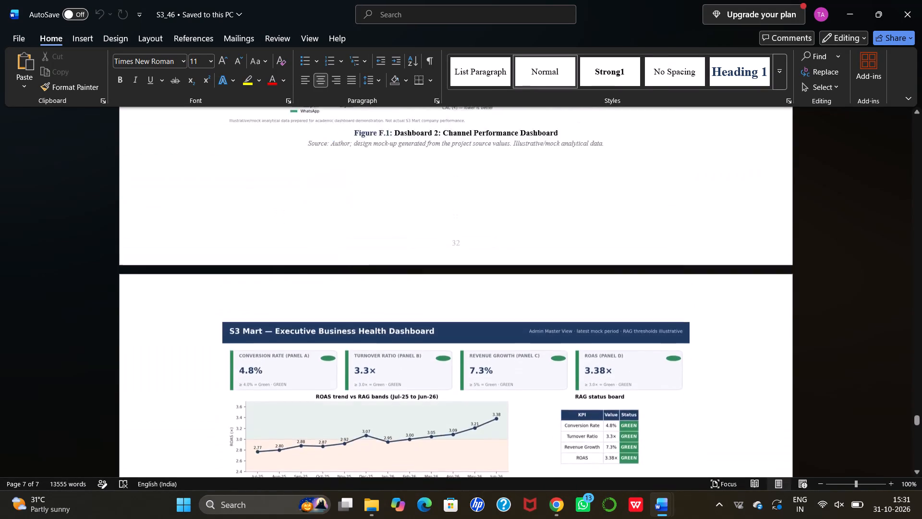
{"action": "scroll", "coordinate": [516, 338], "scroll_direction": "down", "scroll_amount": 1}
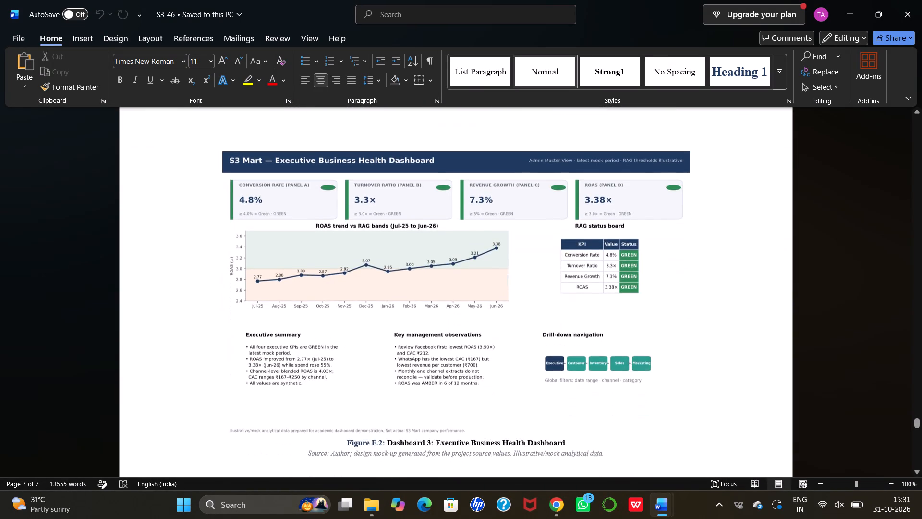
{"action": "scroll", "coordinate": [516, 338], "scroll_direction": "down", "scroll_amount": 1}
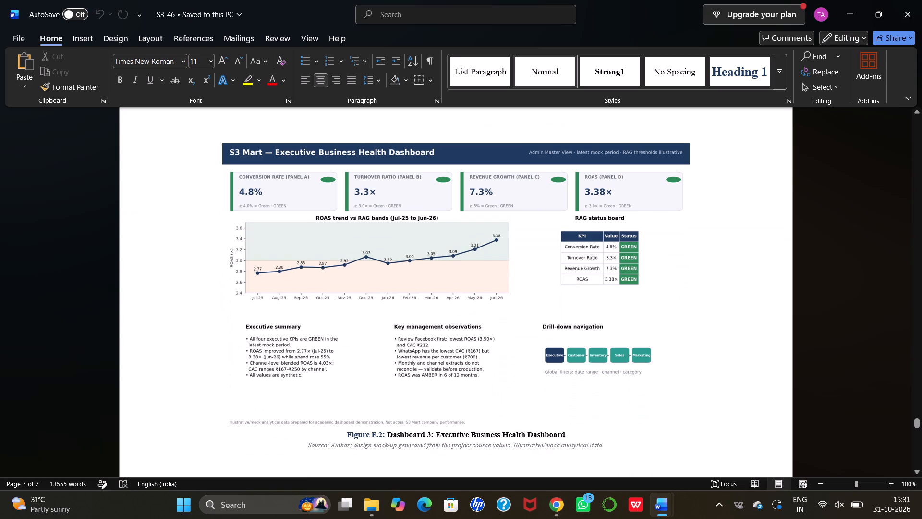
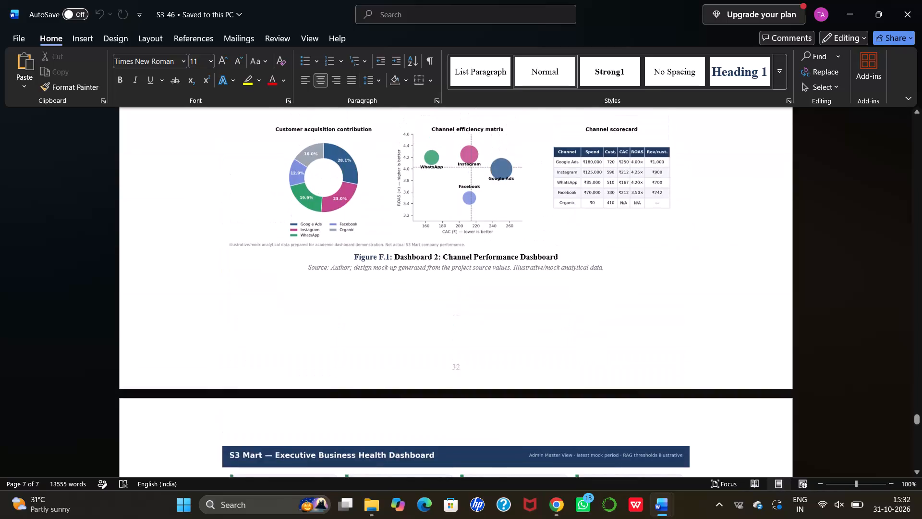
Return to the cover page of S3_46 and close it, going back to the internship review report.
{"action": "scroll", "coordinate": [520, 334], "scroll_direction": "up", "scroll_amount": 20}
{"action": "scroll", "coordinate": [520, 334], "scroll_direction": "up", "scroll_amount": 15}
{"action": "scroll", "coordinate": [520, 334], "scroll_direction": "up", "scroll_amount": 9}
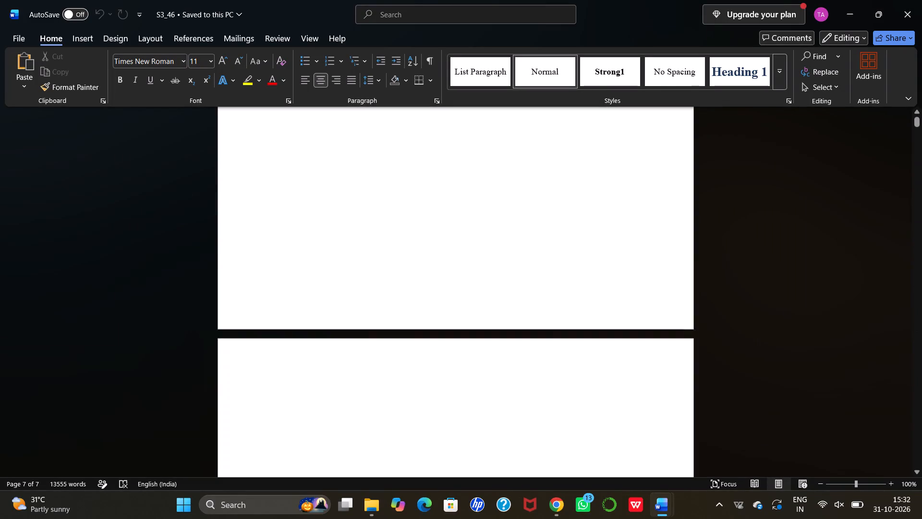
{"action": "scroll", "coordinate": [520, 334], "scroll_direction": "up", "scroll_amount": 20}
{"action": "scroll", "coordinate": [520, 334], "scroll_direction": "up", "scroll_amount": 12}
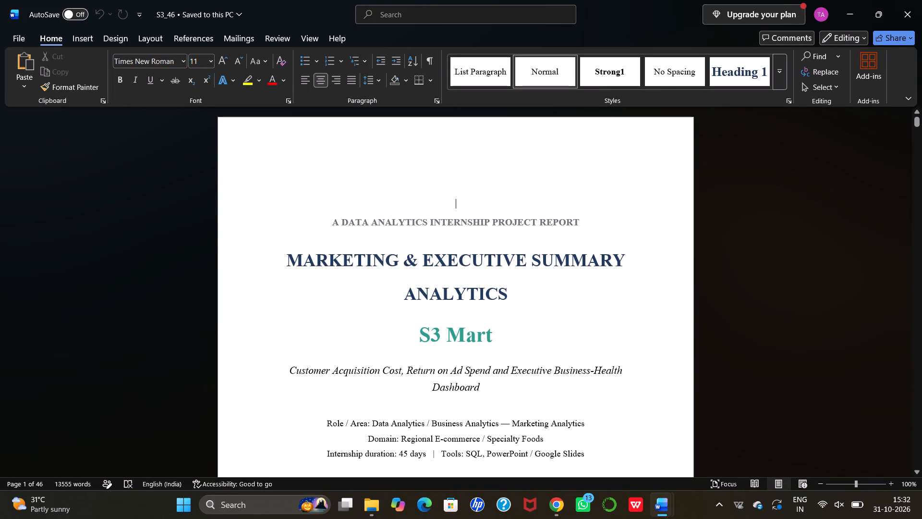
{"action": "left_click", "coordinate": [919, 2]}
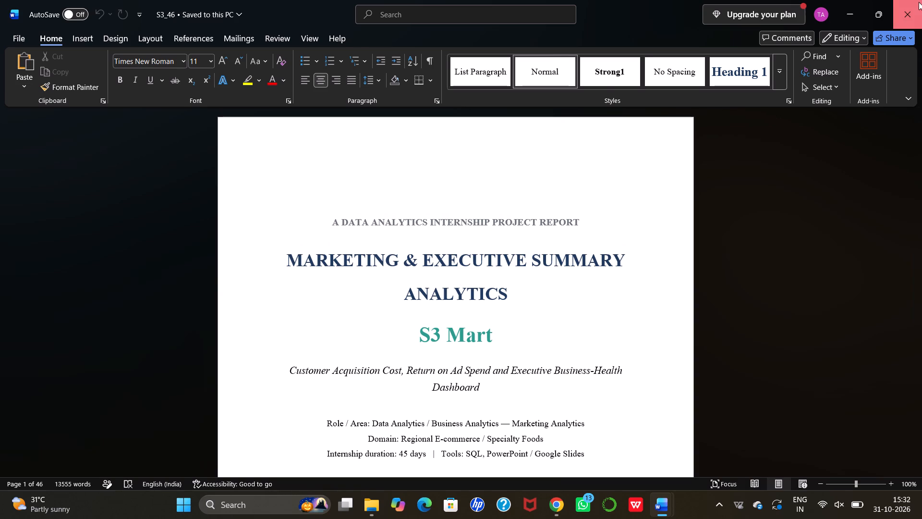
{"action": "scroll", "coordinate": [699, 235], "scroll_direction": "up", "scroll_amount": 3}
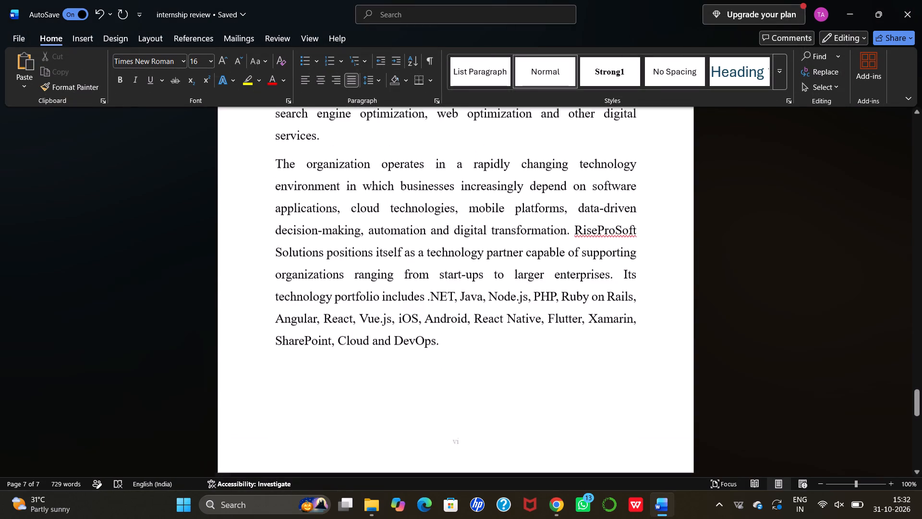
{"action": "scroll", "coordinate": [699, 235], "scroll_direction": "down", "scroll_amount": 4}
Reopen the S3_46 report from the Downloads folder at its cover page.
{"action": "left_click", "coordinate": [363, 504]}
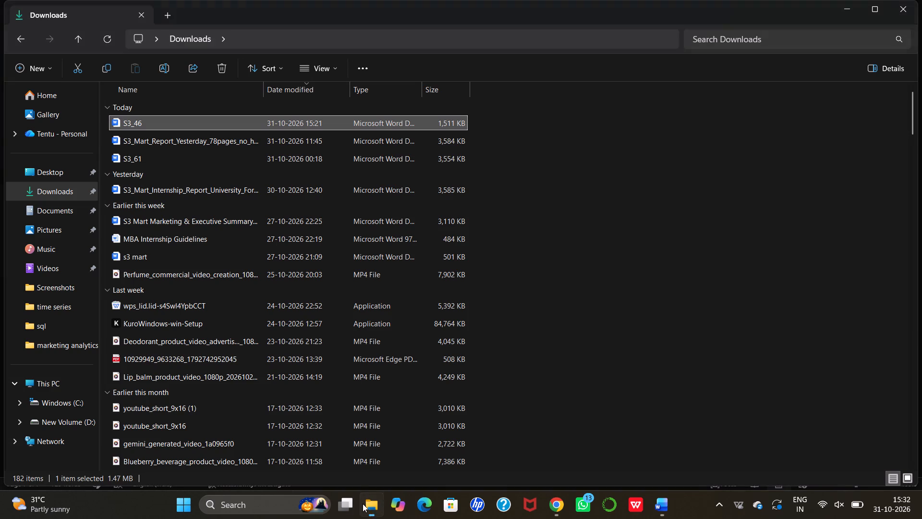
{"action": "double_click", "coordinate": [170, 123]}
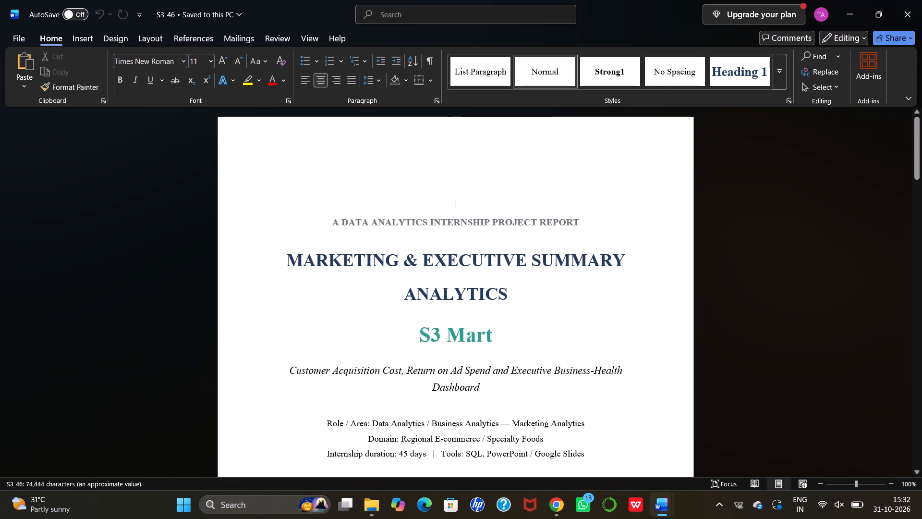
{"action": "scroll", "coordinate": [304, 164], "scroll_direction": "up", "scroll_amount": 6}
{"action": "scroll", "coordinate": [304, 164], "scroll_direction": "right", "scroll_amount": 1}
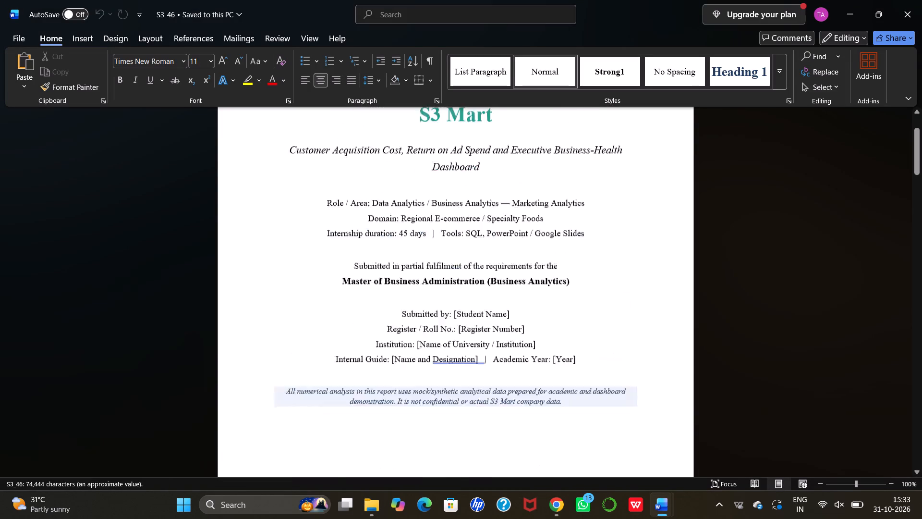
{"action": "scroll", "coordinate": [304, 164], "scroll_direction": "up", "scroll_amount": 1}
{"action": "left_click", "coordinate": [450, 269]}
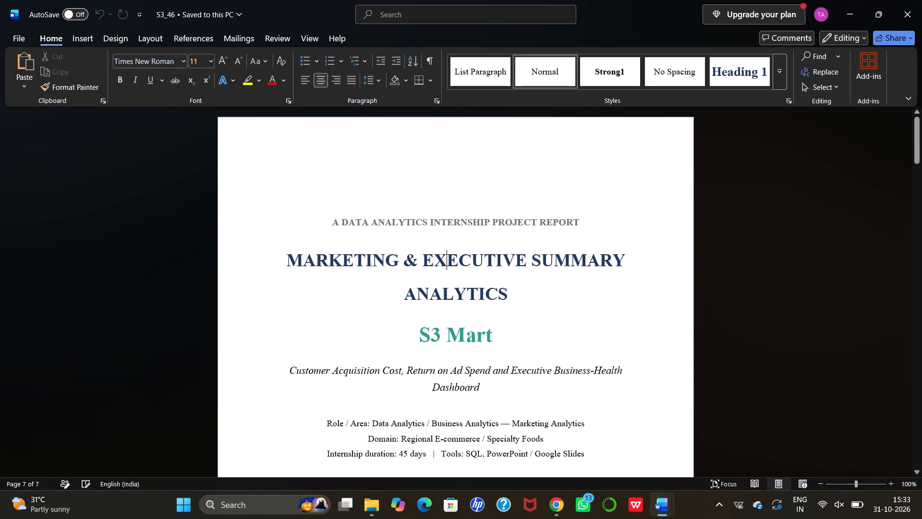
Copy everything in S3_46 from the Table of Contents heading through the third paragraph of Chapter 1: Introduction, ending "red, amber and green status.".
{"action": "scroll", "coordinate": [450, 269], "scroll_direction": "down", "scroll_amount": 9}
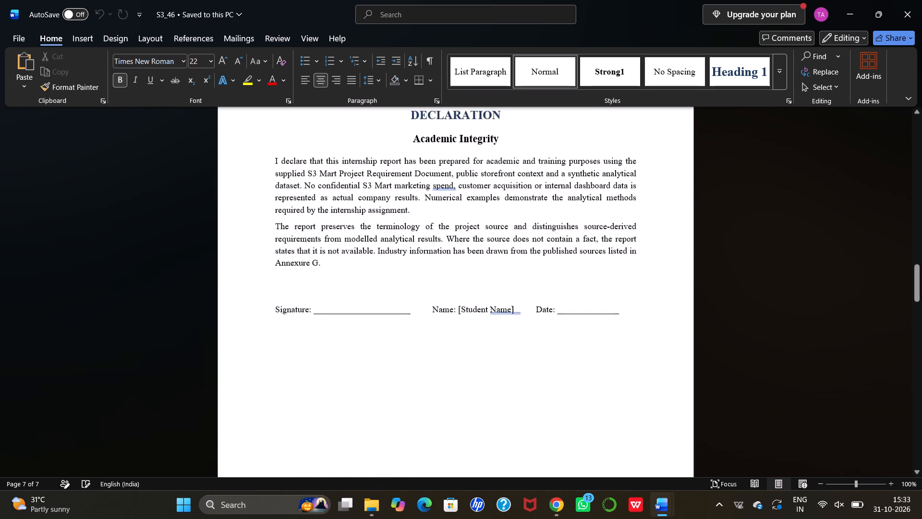
{"action": "scroll", "coordinate": [450, 269], "scroll_direction": "down", "scroll_amount": 10}
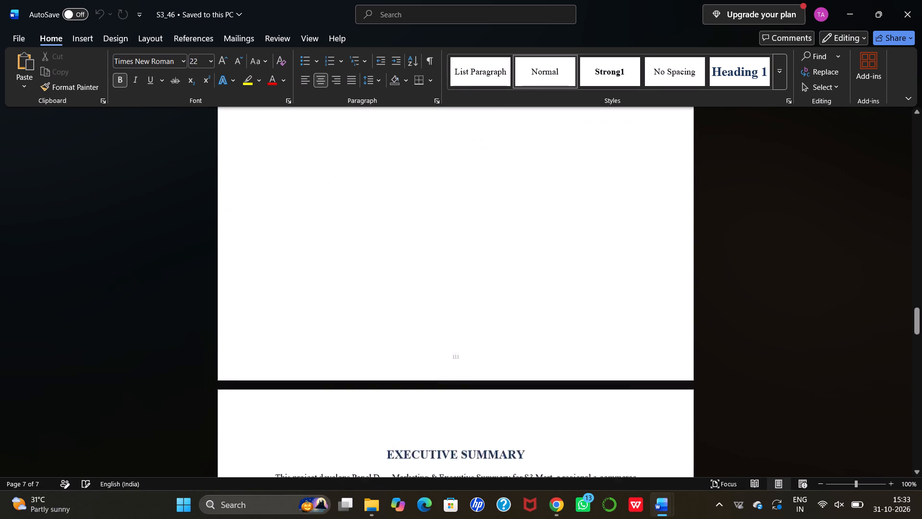
{"action": "scroll", "coordinate": [450, 269], "scroll_direction": "down", "scroll_amount": 4}
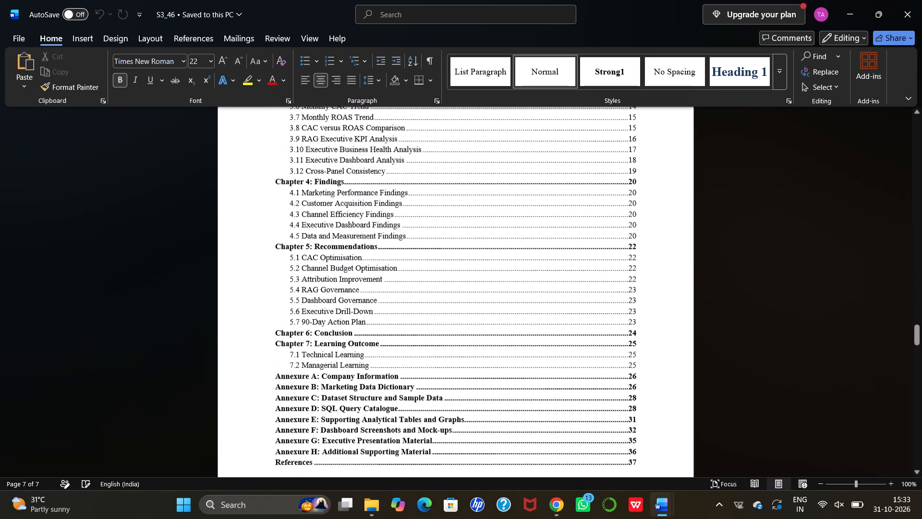
{"action": "scroll", "coordinate": [450, 269], "scroll_direction": "up", "scroll_amount": 1}
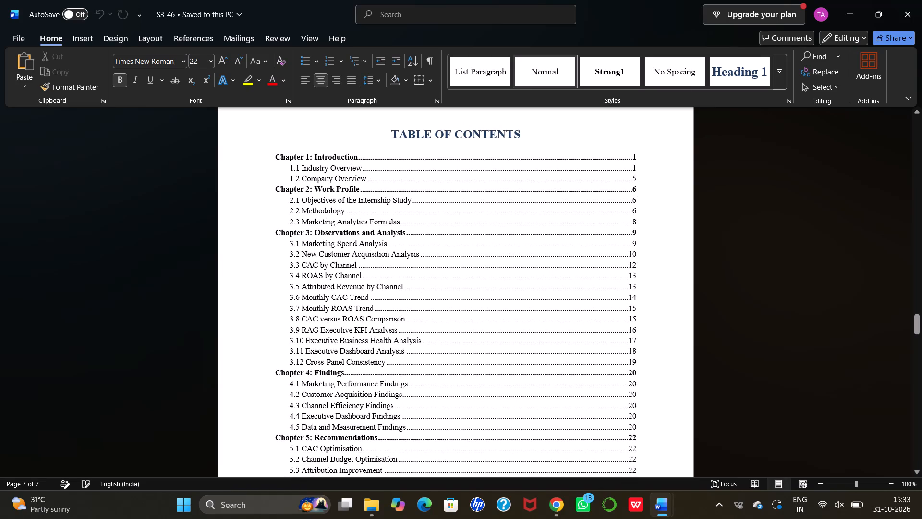
{"action": "left_click_drag", "start_coordinate": [391, 133], "coordinate": [415, 379]}
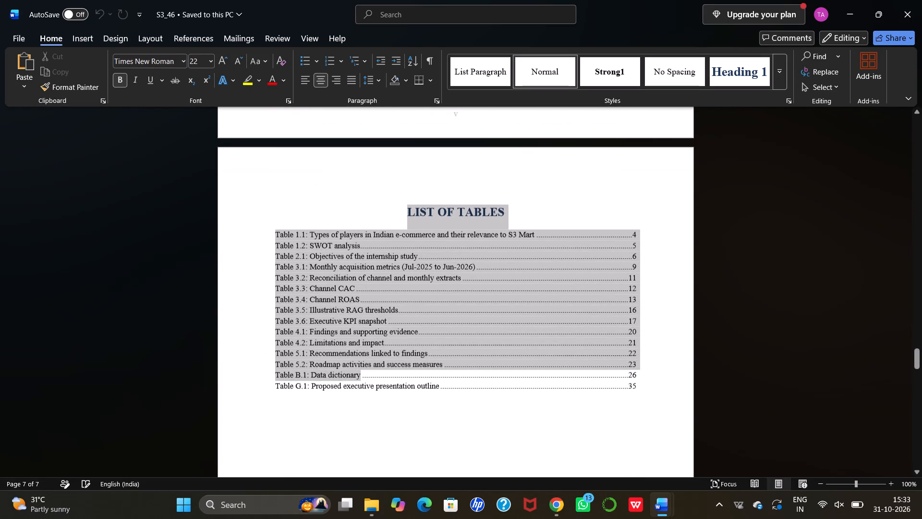
{"action": "left_click_drag", "start_coordinate": [415, 379], "coordinate": [461, 383]}
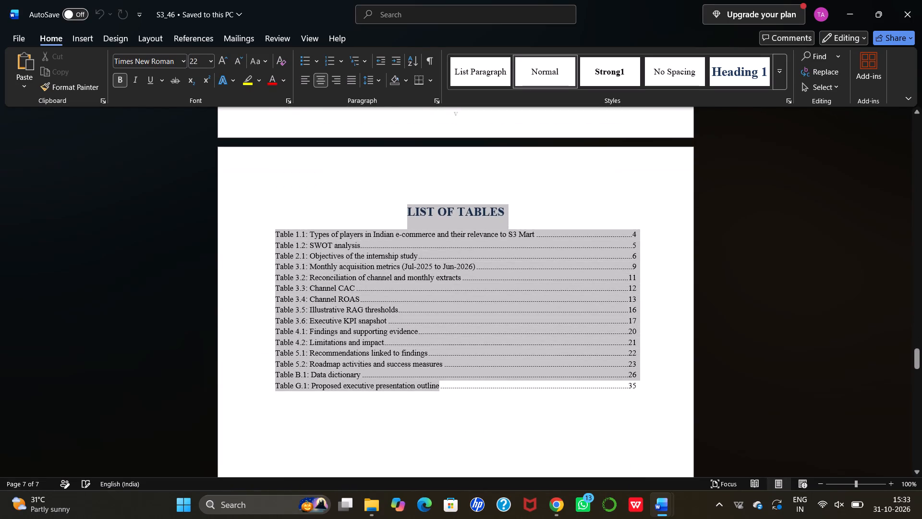
{"action": "left_click_drag", "start_coordinate": [461, 383], "coordinate": [618, 358]}
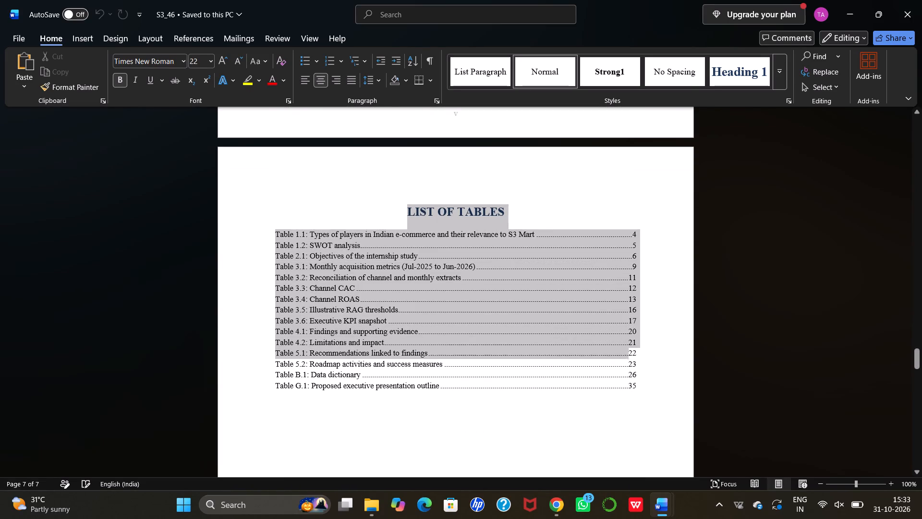
{"action": "left_click_drag", "start_coordinate": [618, 358], "coordinate": [630, 395]}
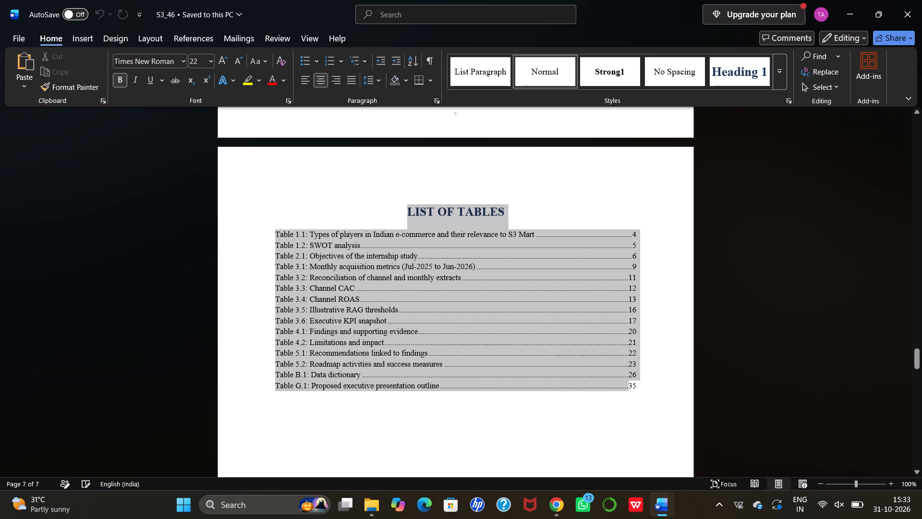
{"action": "left_click_drag", "start_coordinate": [630, 395], "coordinate": [652, 481]}
{"action": "scroll", "coordinate": [638, 422], "scroll_direction": "up", "scroll_amount": 1}
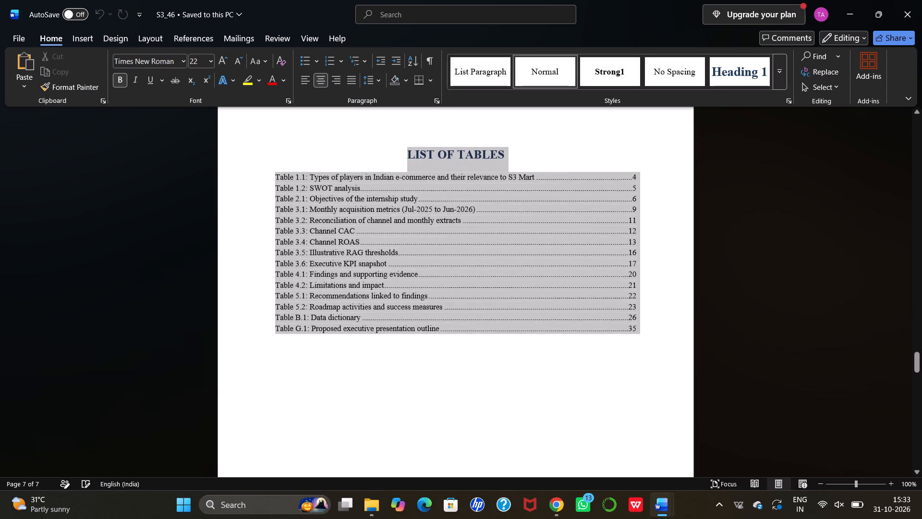
{"action": "left_click_drag", "start_coordinate": [652, 481], "coordinate": [611, 386]}
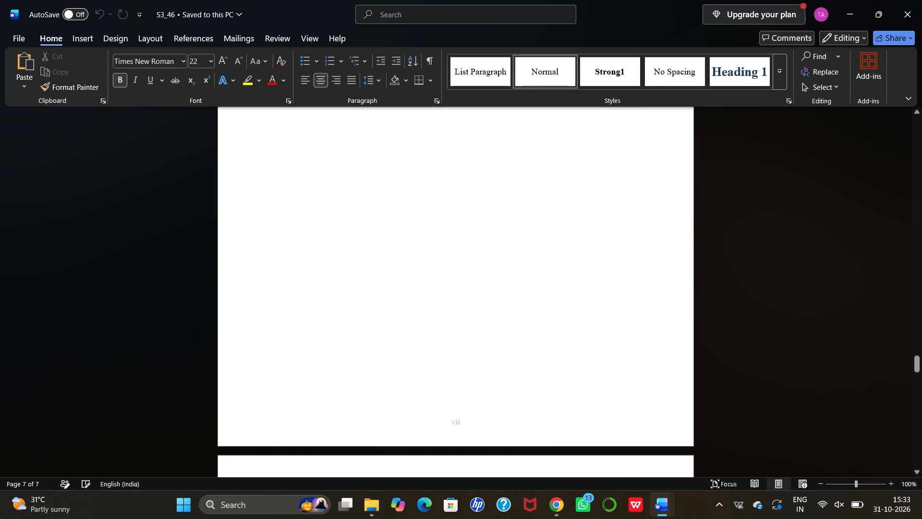
{"action": "left_click_drag", "start_coordinate": [611, 386], "coordinate": [619, 484]}
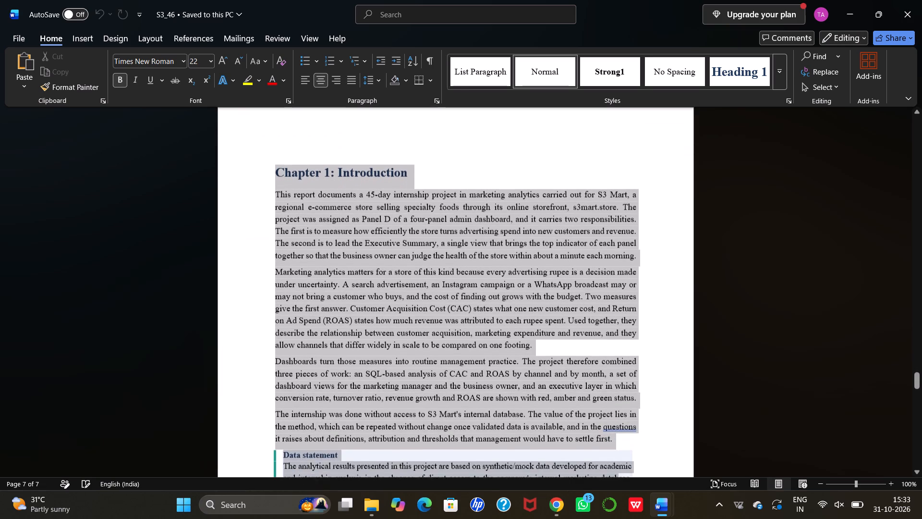
{"action": "left_click_drag", "start_coordinate": [619, 484], "coordinate": [576, 370]}
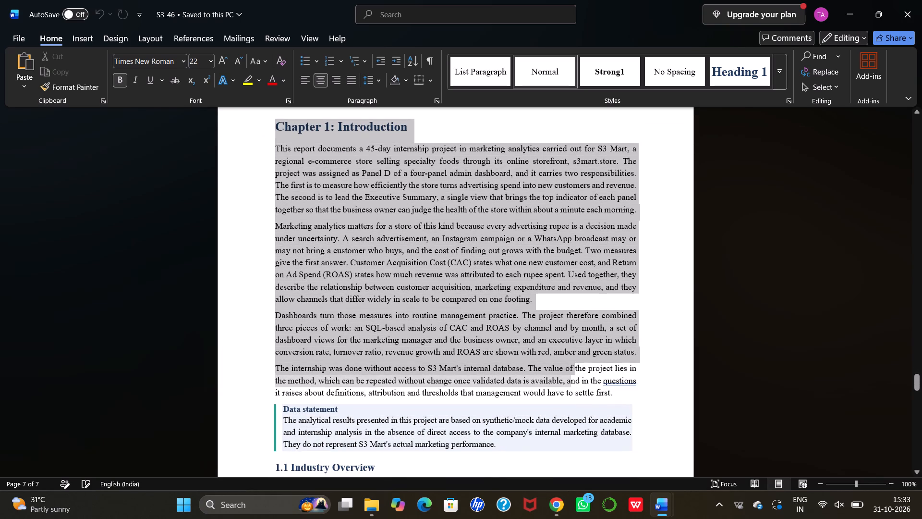
{"action": "left_click_drag", "start_coordinate": [576, 370], "coordinate": [649, 351]}
{"action": "key", "text": "ctrl+c"}
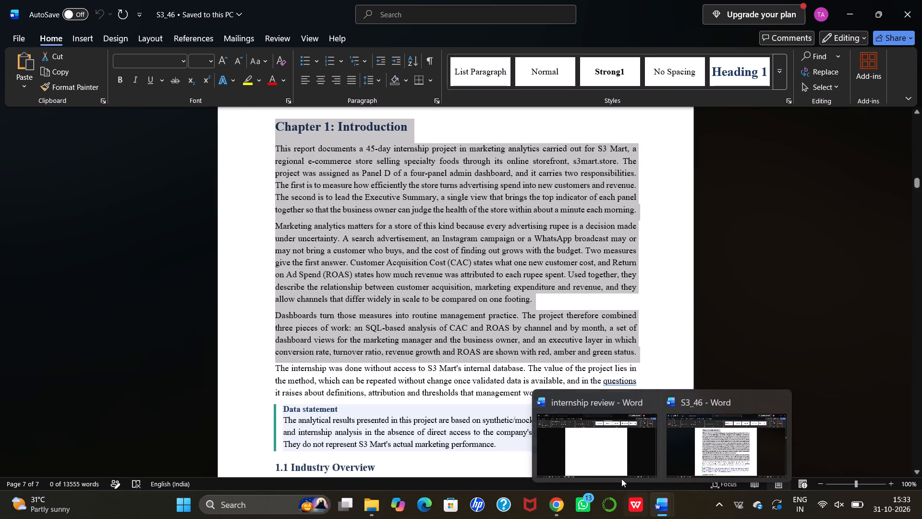
Paste the copied contents, lists and Chapter 1 text into the internship review report, on the blank page after the RiseProSoft Solutions text.
{"action": "left_click", "coordinate": [619, 466]}
{"action": "scroll", "coordinate": [449, 309], "scroll_direction": "up", "scroll_amount": 1}
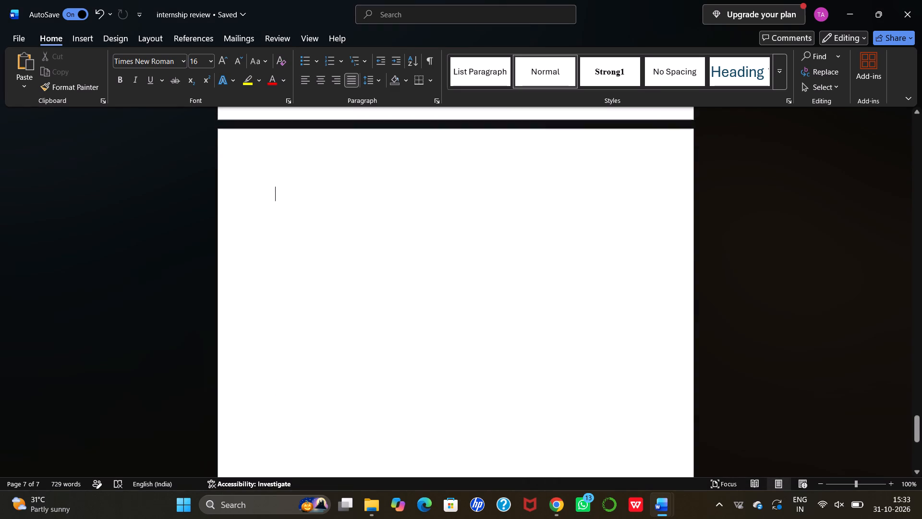
{"action": "scroll", "coordinate": [449, 309], "scroll_direction": "up", "scroll_amount": 1}
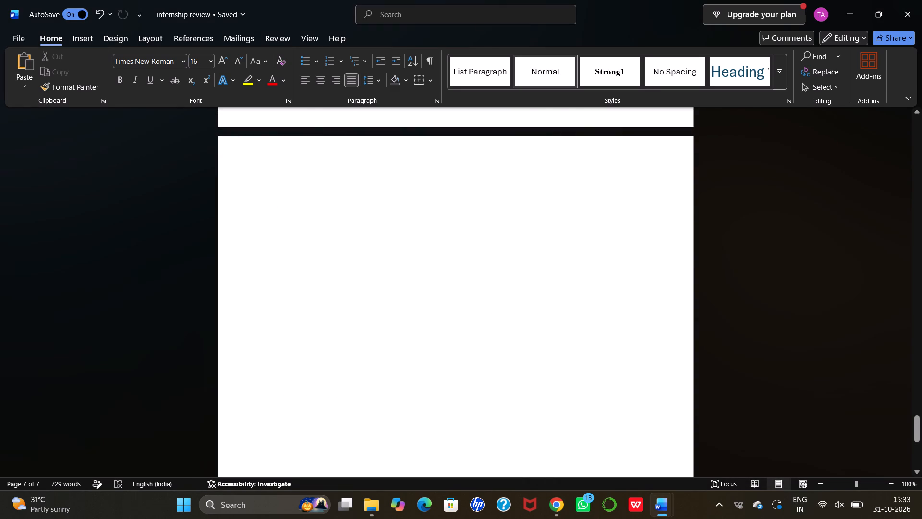
{"action": "key", "text": "BackSpace"}
{"action": "key", "text": "Return"}
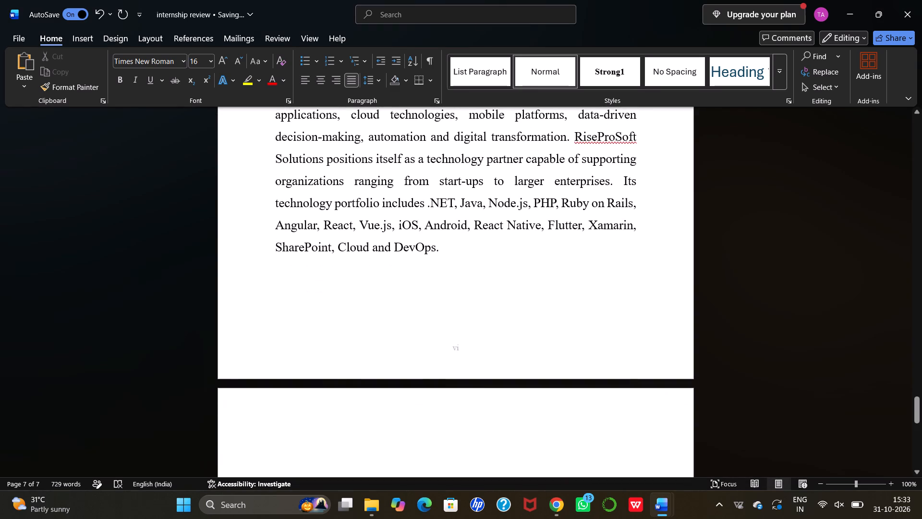
{"action": "key", "text": "ctrl+v"}
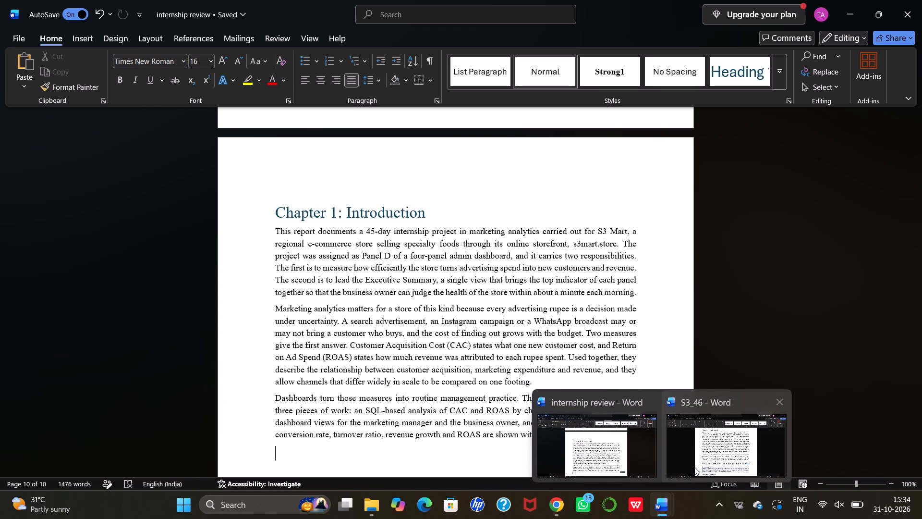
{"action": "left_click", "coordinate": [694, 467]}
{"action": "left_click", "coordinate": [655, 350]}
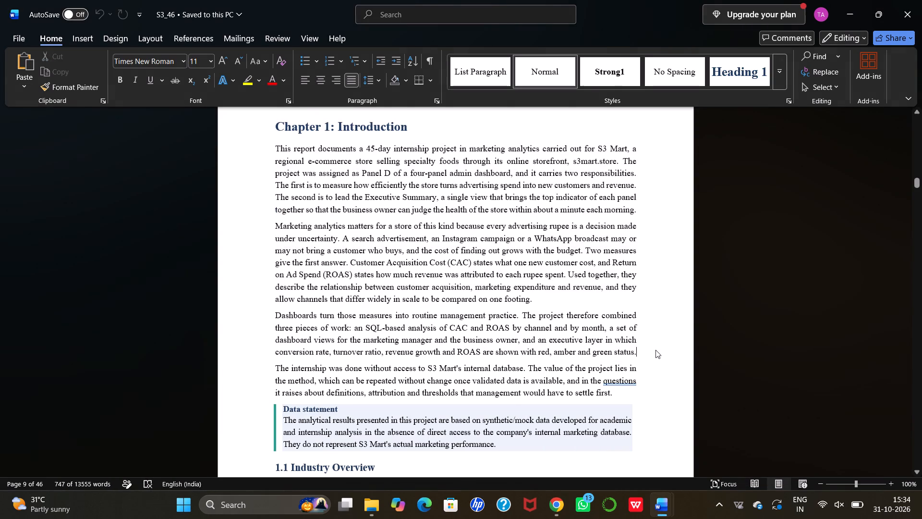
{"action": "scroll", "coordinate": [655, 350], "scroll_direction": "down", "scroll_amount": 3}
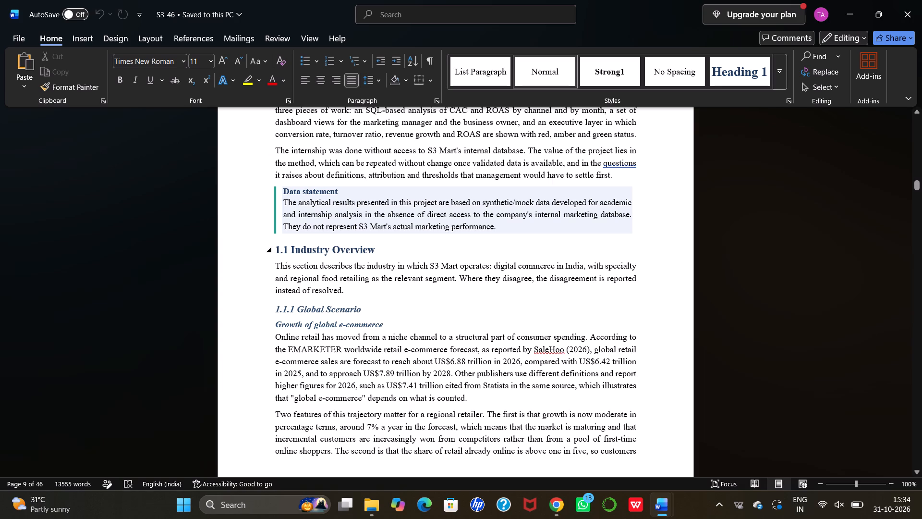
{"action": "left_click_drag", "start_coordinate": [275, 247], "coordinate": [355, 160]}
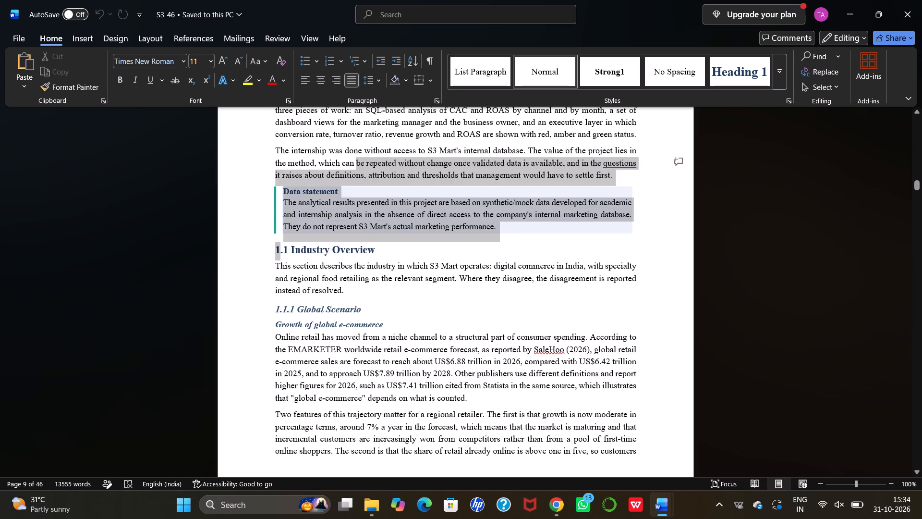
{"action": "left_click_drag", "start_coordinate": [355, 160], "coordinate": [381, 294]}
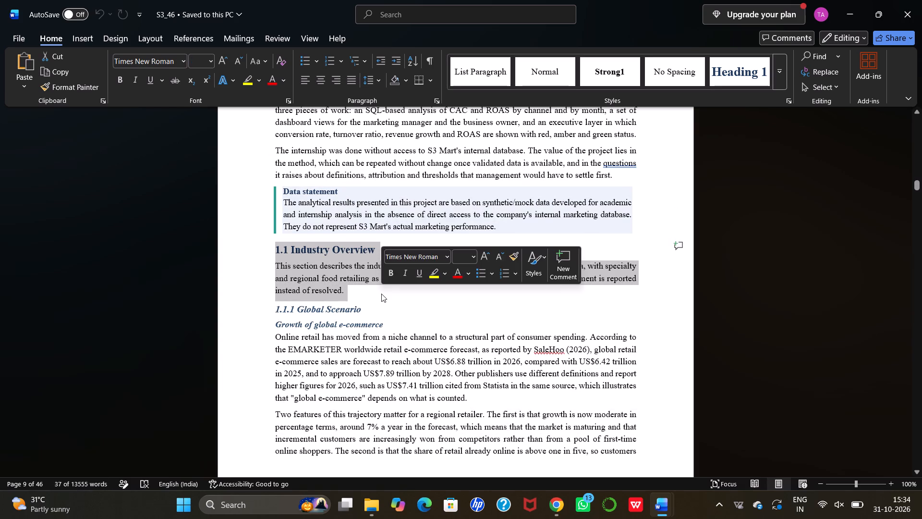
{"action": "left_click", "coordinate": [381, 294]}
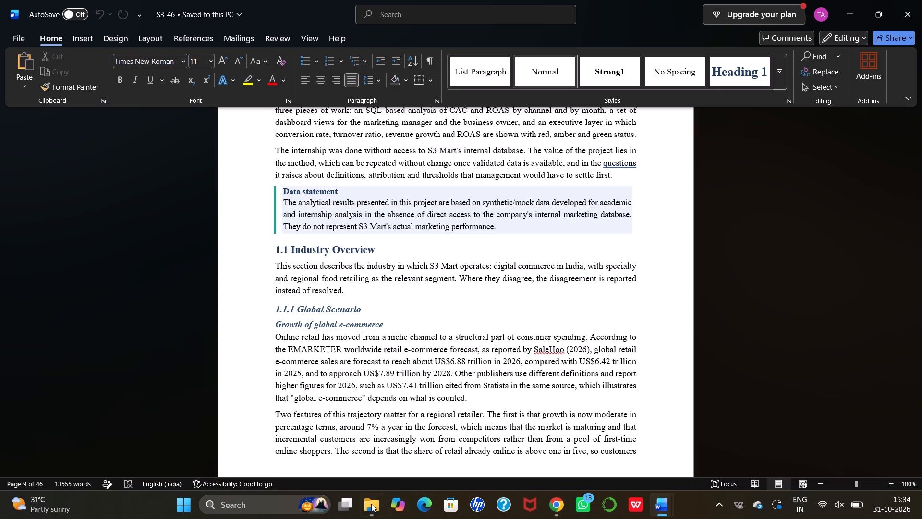
Open S3_61 from the Downloads folder and copy its 1.1 Industry Overview heading with the introductory paragraph beneath it.
{"action": "left_click", "coordinate": [361, 508]}
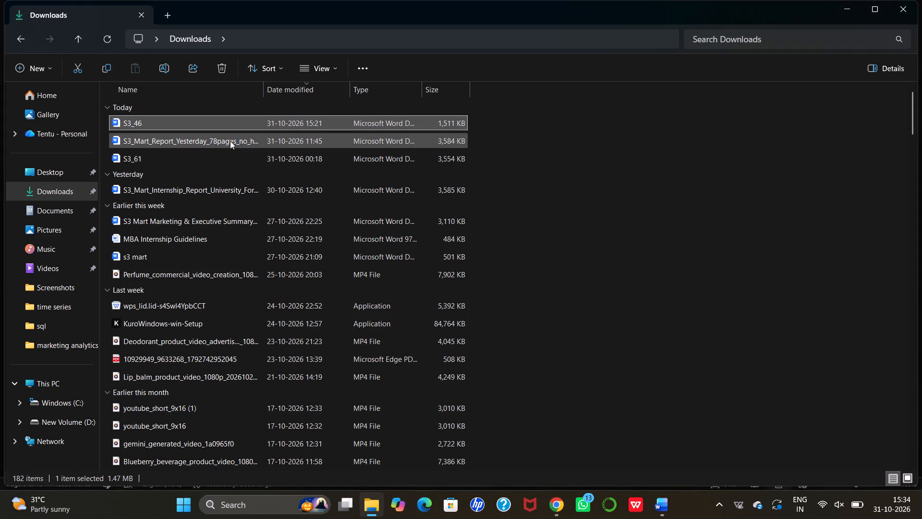
{"action": "double_click", "coordinate": [212, 154]}
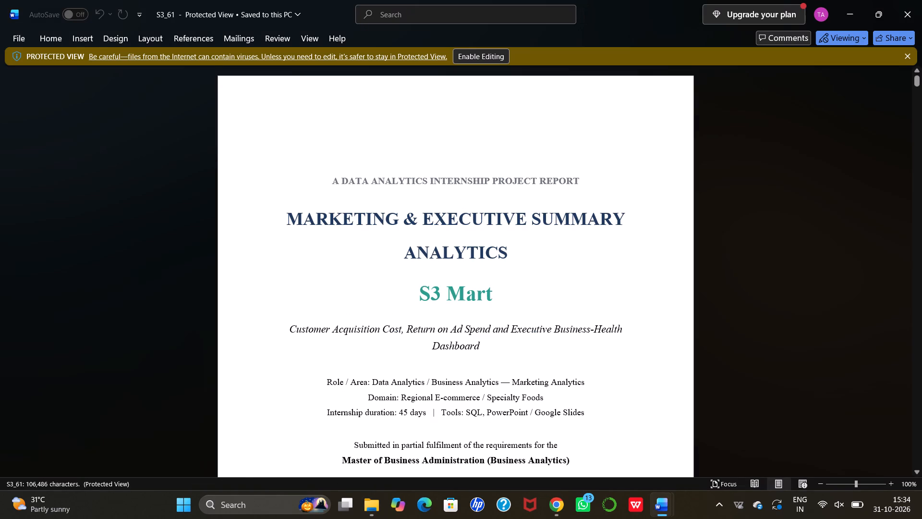
{"action": "scroll", "coordinate": [481, 232], "scroll_direction": "down", "scroll_amount": 12}
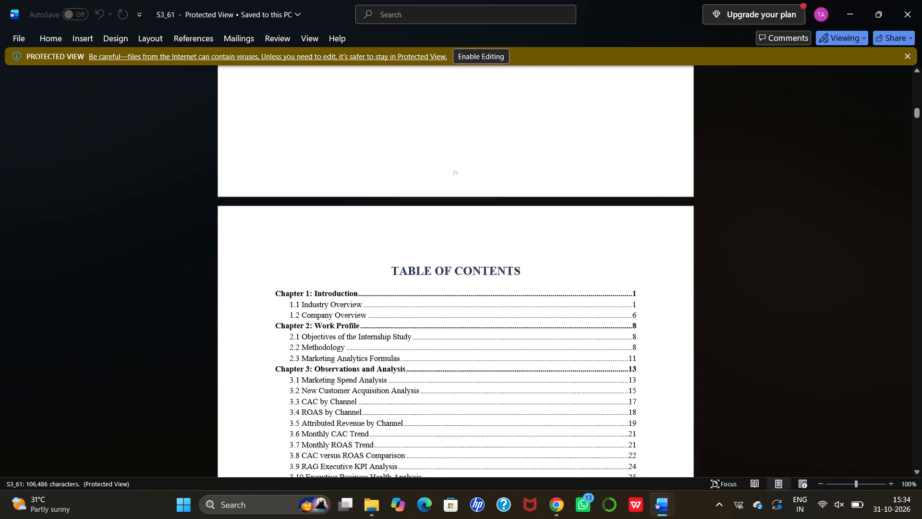
{"action": "scroll", "coordinate": [481, 232], "scroll_direction": "down", "scroll_amount": 4}
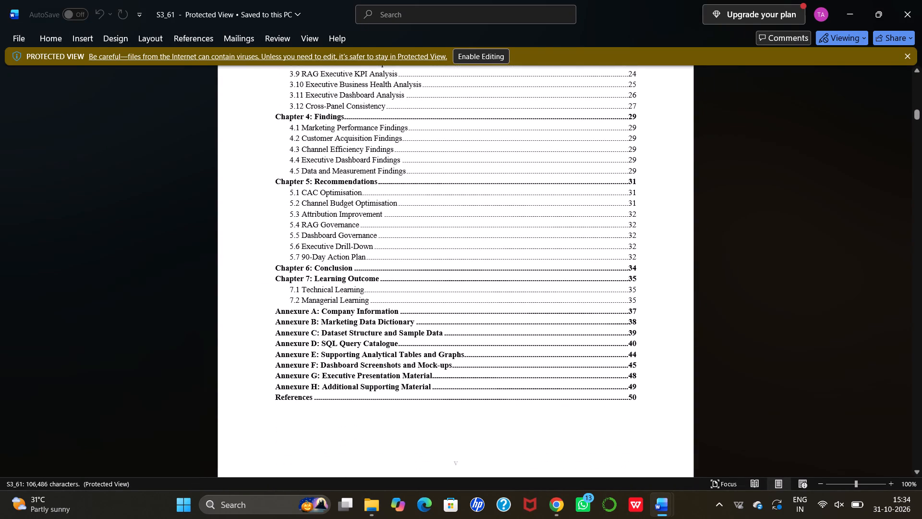
{"action": "scroll", "coordinate": [481, 232], "scroll_direction": "down", "scroll_amount": 4}
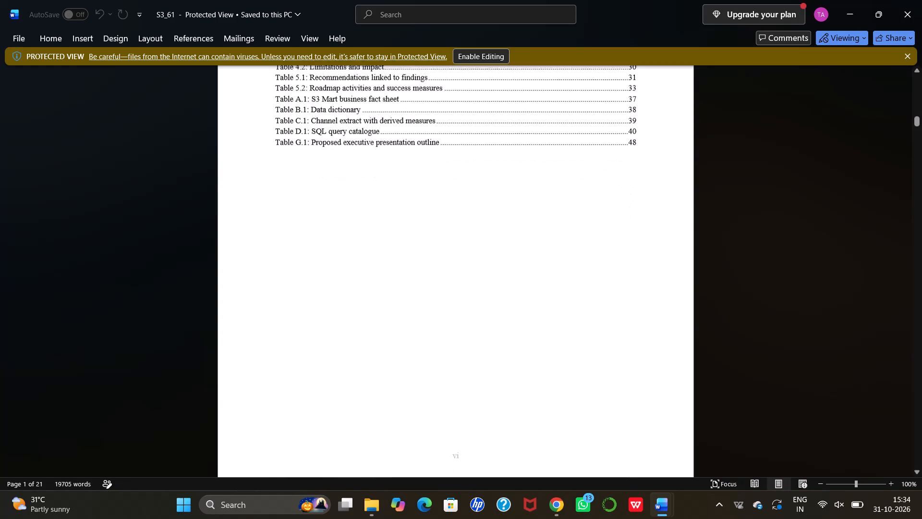
{"action": "scroll", "coordinate": [481, 232], "scroll_direction": "down", "scroll_amount": 9}
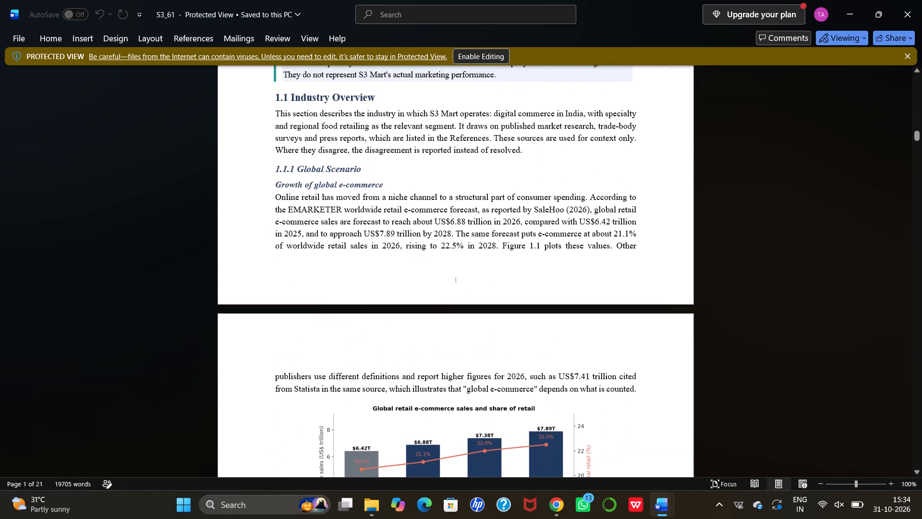
{"action": "left_click_drag", "start_coordinate": [275, 96], "coordinate": [280, 96]}
{"action": "left_click_drag", "start_coordinate": [280, 96], "coordinate": [527, 148]}
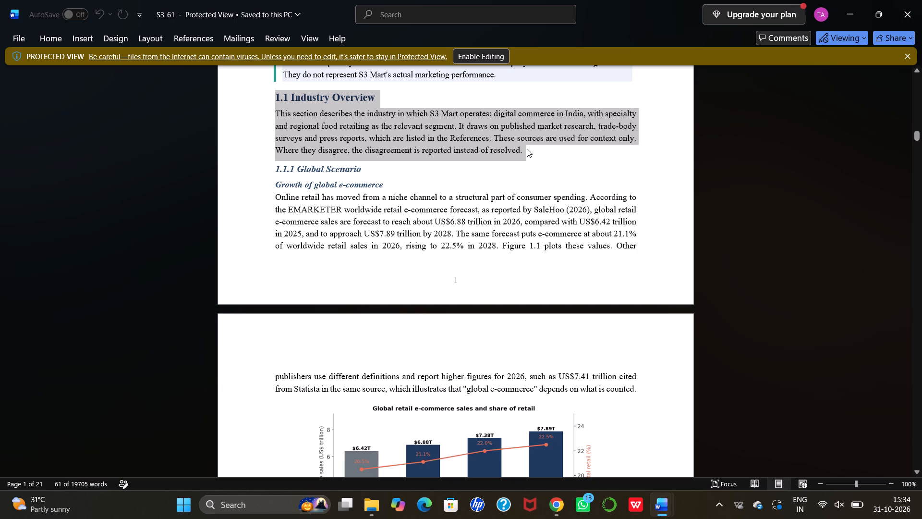
{"action": "key", "text": "ctrl+c"}
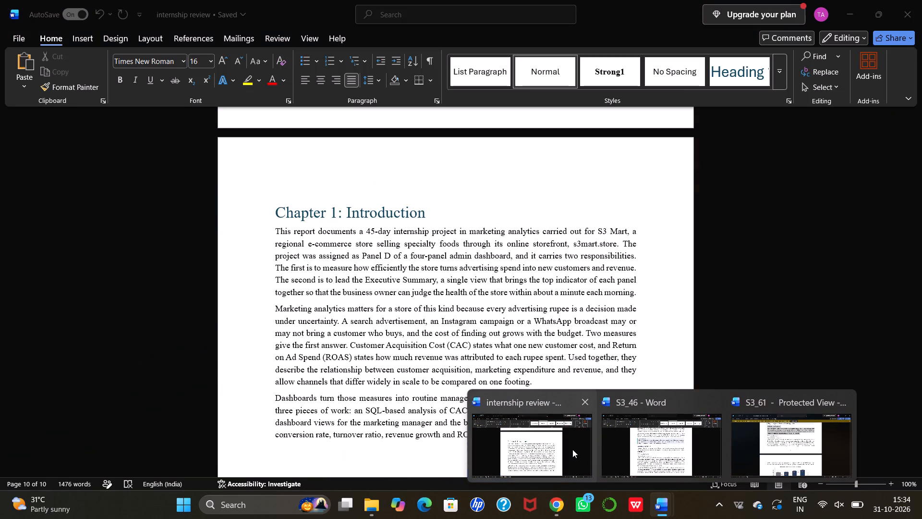
Paste the copied 1.1 Industry Overview text into the internship review report, directly after the third paragraph of Chapter 1.
{"action": "left_click", "coordinate": [572, 449]}
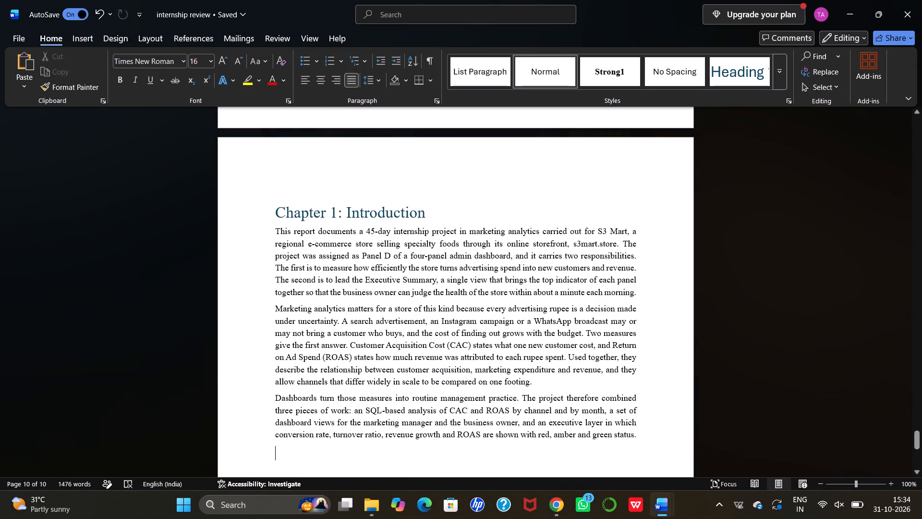
{"action": "key", "text": "ctrl+v"}
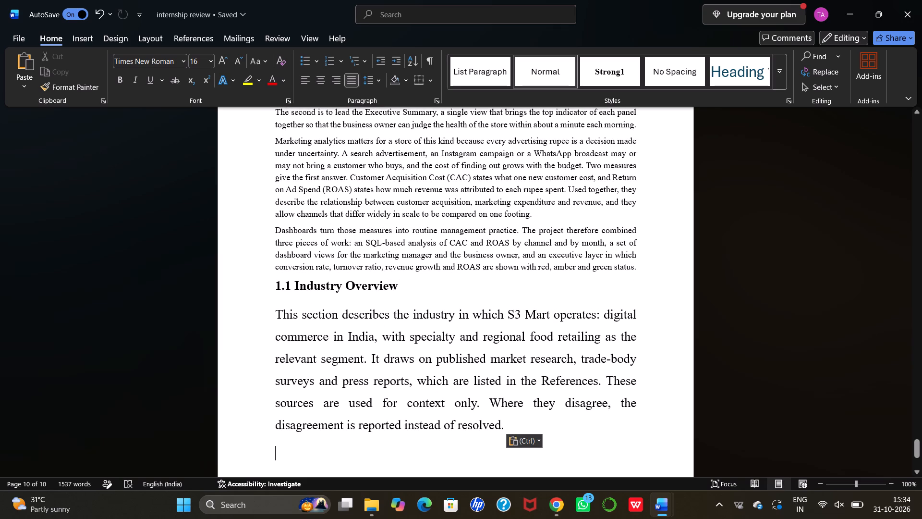
Set all text in the internship review report to Times New Roman, size 12.
{"action": "key", "text": "ctrl+a"}
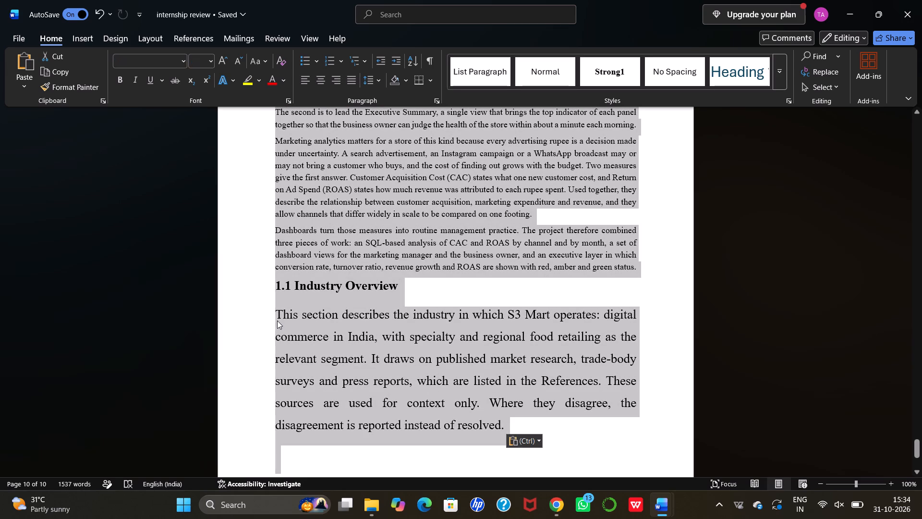
{"action": "left_click", "coordinate": [211, 64]}
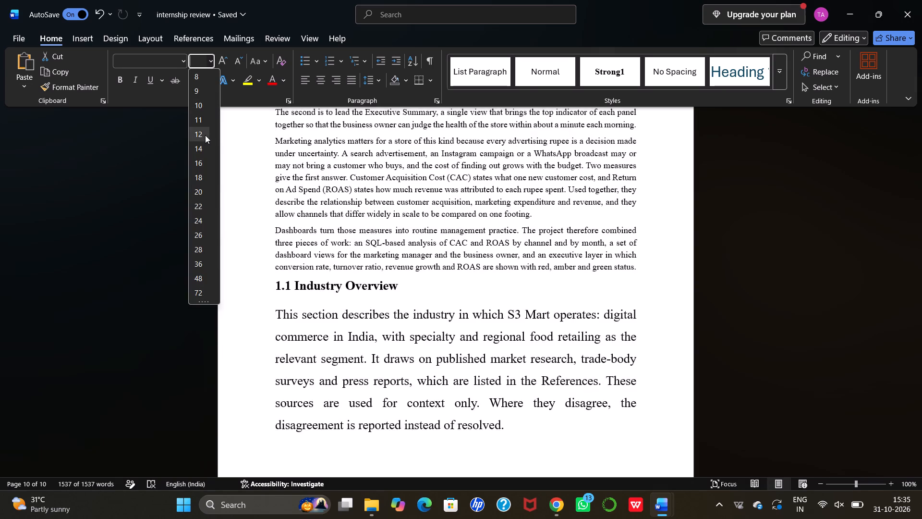
{"action": "left_click", "coordinate": [205, 135]}
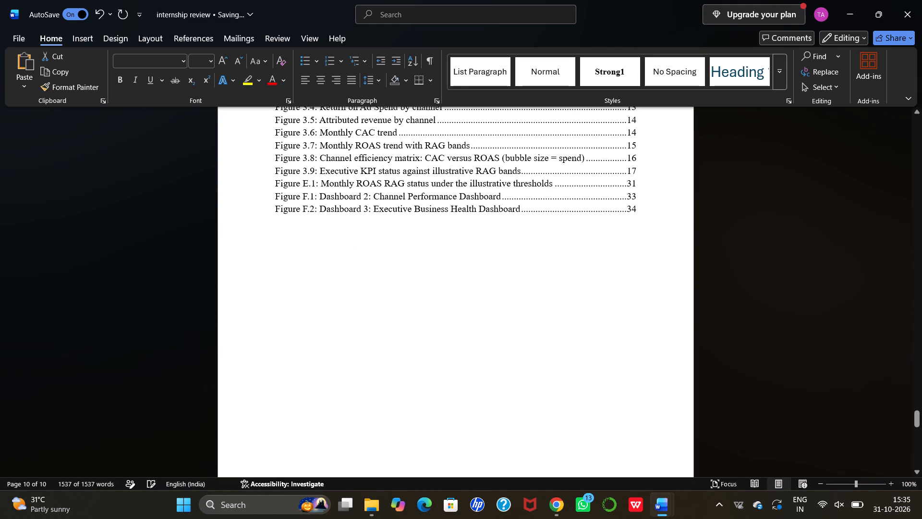
{"action": "left_click", "coordinate": [183, 64]}
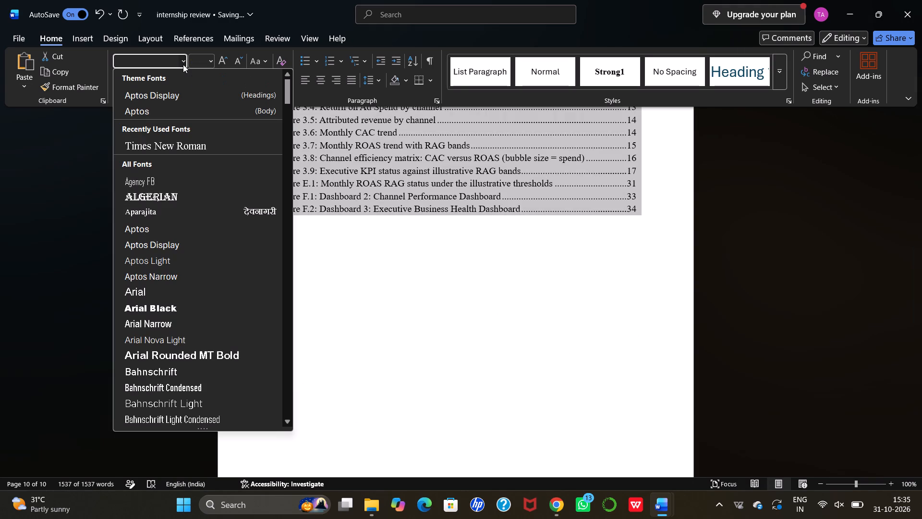
{"action": "key", "text": "t"}
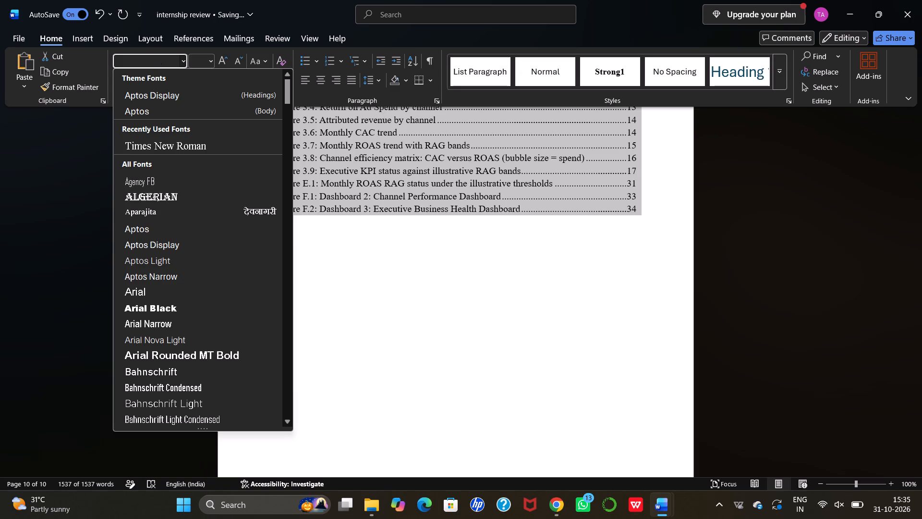
{"action": "left_click", "coordinate": [156, 58]}
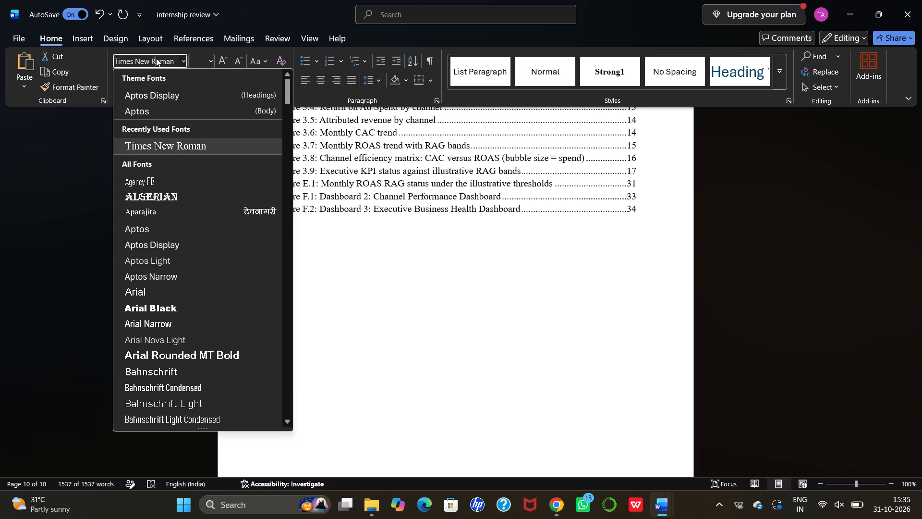
{"action": "left_click", "coordinate": [178, 60]}
{"action": "key", "text": "Return"}
{"action": "left_click", "coordinate": [401, 290]}
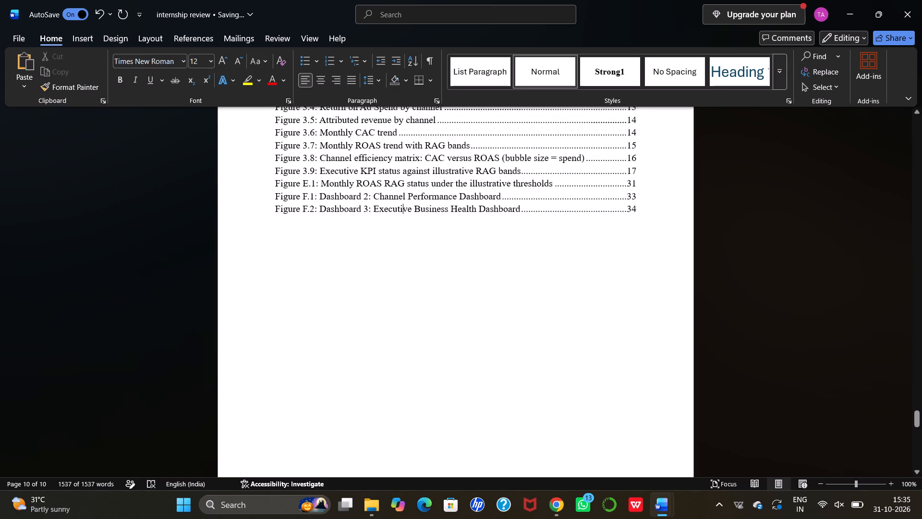
Review the reformatted report from the cover page to section 1.1 Industry Overview, ending with the cursor below its paragraph.
{"action": "scroll", "coordinate": [401, 290], "scroll_direction": "up", "scroll_amount": 4}
{"action": "scroll", "coordinate": [401, 290], "scroll_direction": "up", "scroll_amount": 20}
{"action": "scroll", "coordinate": [401, 290], "scroll_direction": "up", "scroll_amount": 3}
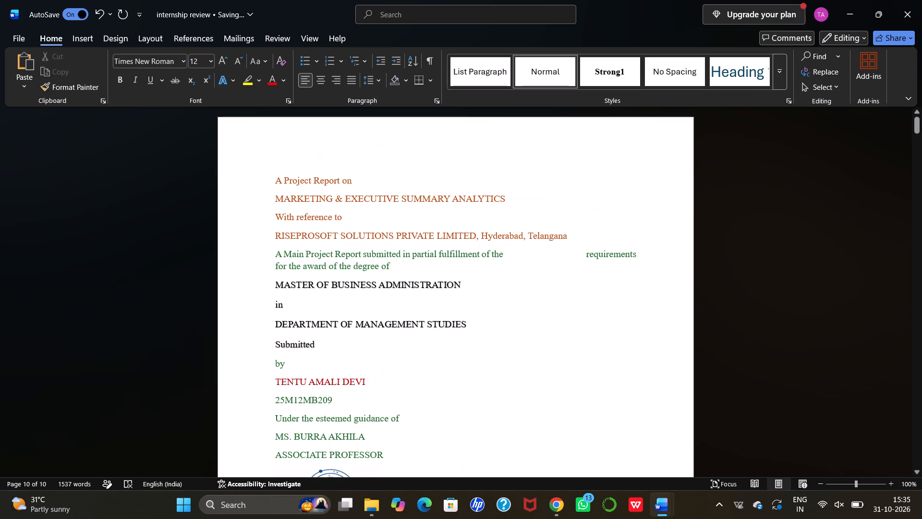
{"action": "scroll", "coordinate": [401, 290], "scroll_direction": "down", "scroll_amount": 1}
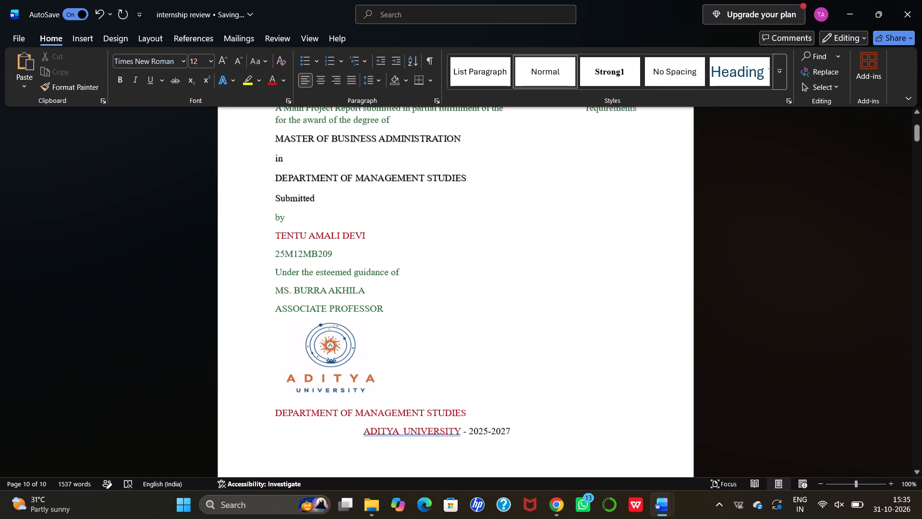
{"action": "scroll", "coordinate": [401, 290], "scroll_direction": "down", "scroll_amount": 2}
{"action": "scroll", "coordinate": [401, 290], "scroll_direction": "right", "scroll_amount": 2}
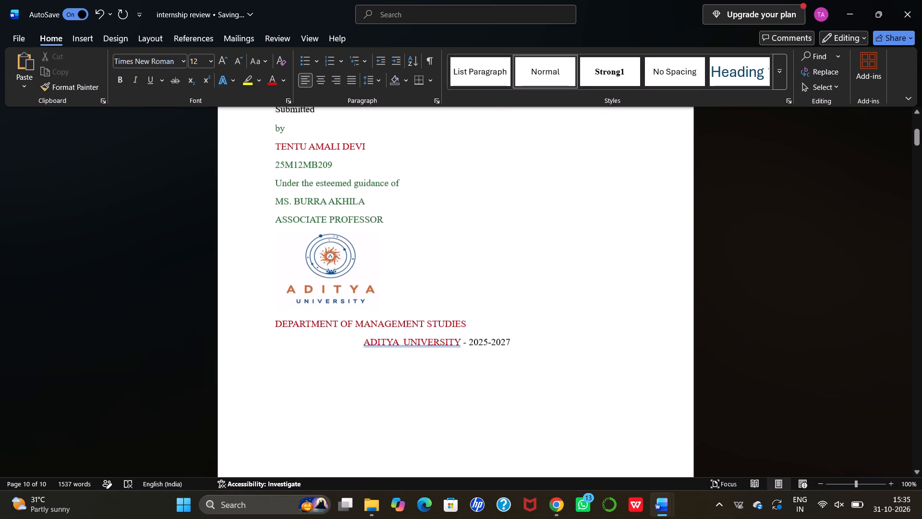
{"action": "scroll", "coordinate": [401, 290], "scroll_direction": "right", "scroll_amount": 1}
{"action": "scroll", "coordinate": [401, 290], "scroll_direction": "down", "scroll_amount": 3}
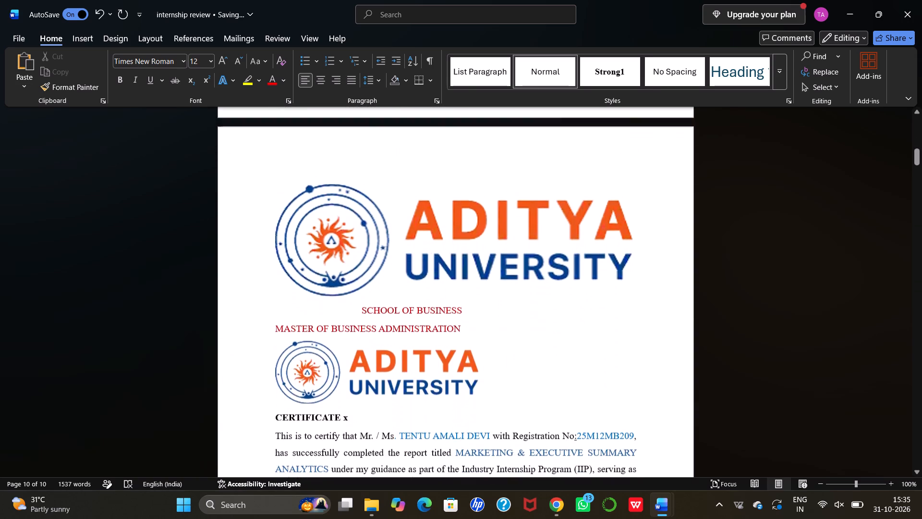
{"action": "scroll", "coordinate": [401, 290], "scroll_direction": "down", "scroll_amount": 20}
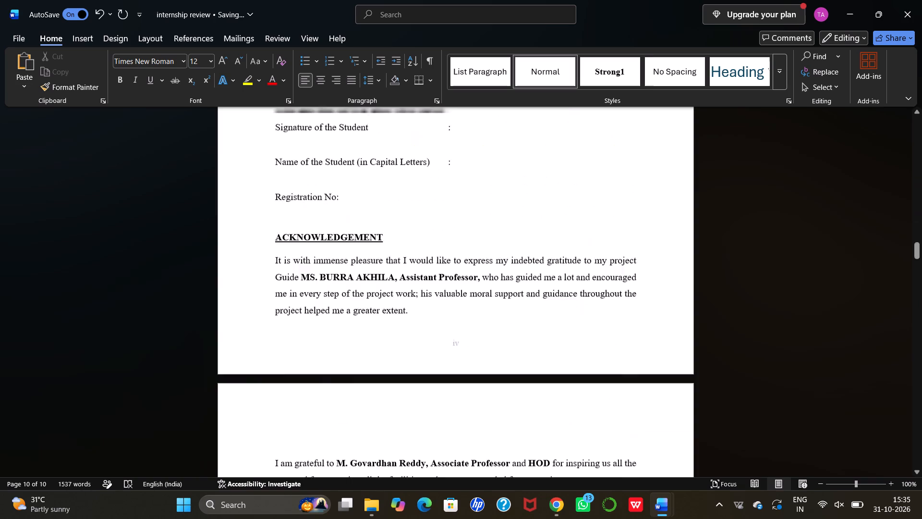
{"action": "scroll", "coordinate": [401, 290], "scroll_direction": "down", "scroll_amount": 2}
{"action": "scroll", "coordinate": [401, 290], "scroll_direction": "down", "scroll_amount": 19}
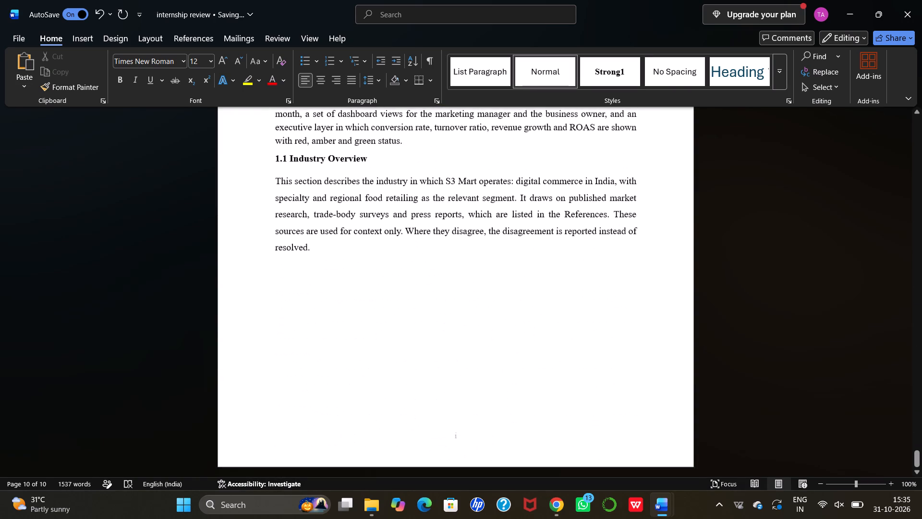
{"action": "scroll", "coordinate": [401, 290], "scroll_direction": "down", "scroll_amount": 2}
{"action": "scroll", "coordinate": [401, 290], "scroll_direction": "up", "scroll_amount": 3}
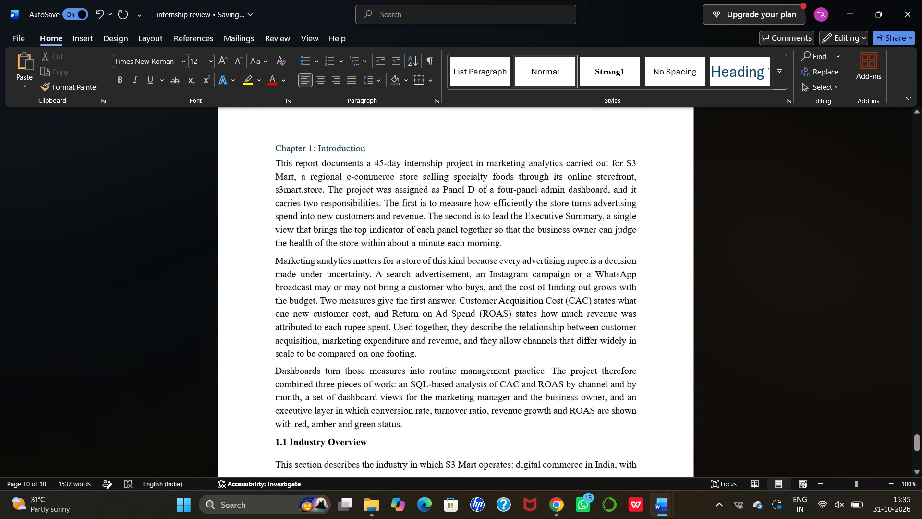
{"action": "scroll", "coordinate": [401, 290], "scroll_direction": "up", "scroll_amount": 6}
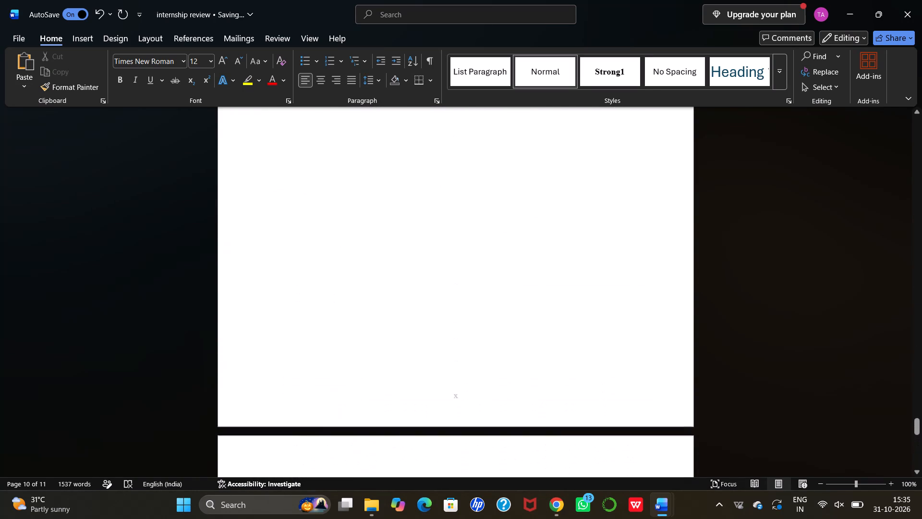
{"action": "scroll", "coordinate": [401, 290], "scroll_direction": "up", "scroll_amount": 5}
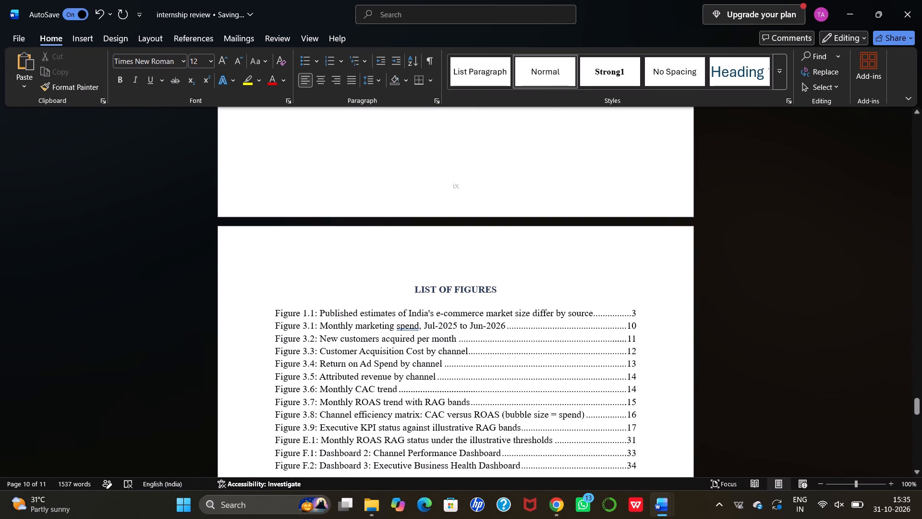
{"action": "scroll", "coordinate": [401, 290], "scroll_direction": "down", "scroll_amount": 1}
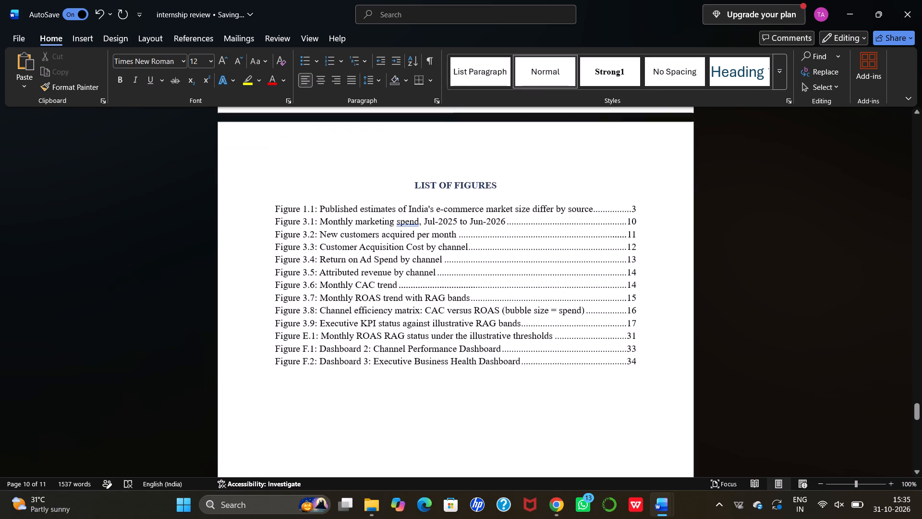
{"action": "scroll", "coordinate": [401, 290], "scroll_direction": "down", "scroll_amount": 20}
{"action": "scroll", "coordinate": [401, 290], "scroll_direction": "down", "scroll_amount": 6}
{"action": "left_click", "coordinate": [327, 298]}
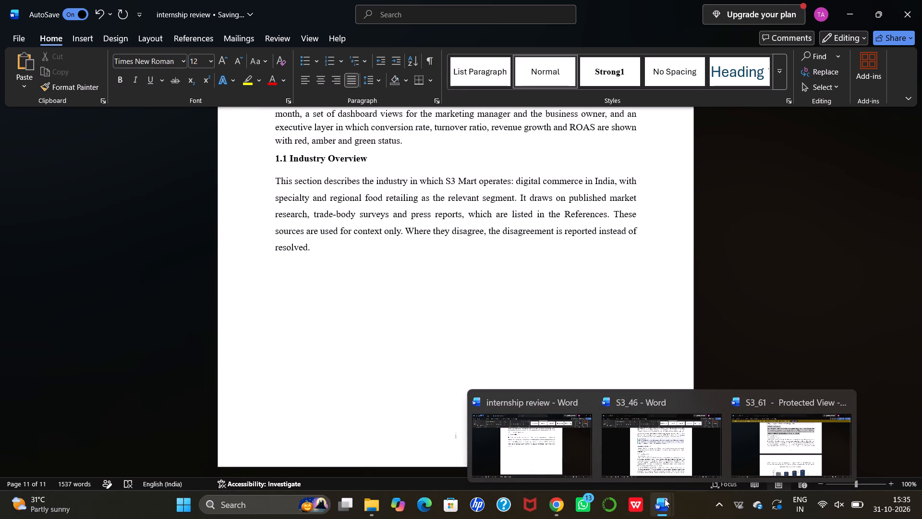
In S3_46, copy the content from heading 1.1.1 Global Scenario through Figure 1.1 and its source note.
{"action": "left_click", "coordinate": [681, 462]}
{"action": "scroll", "coordinate": [512, 369], "scroll_direction": "down", "scroll_amount": 1}
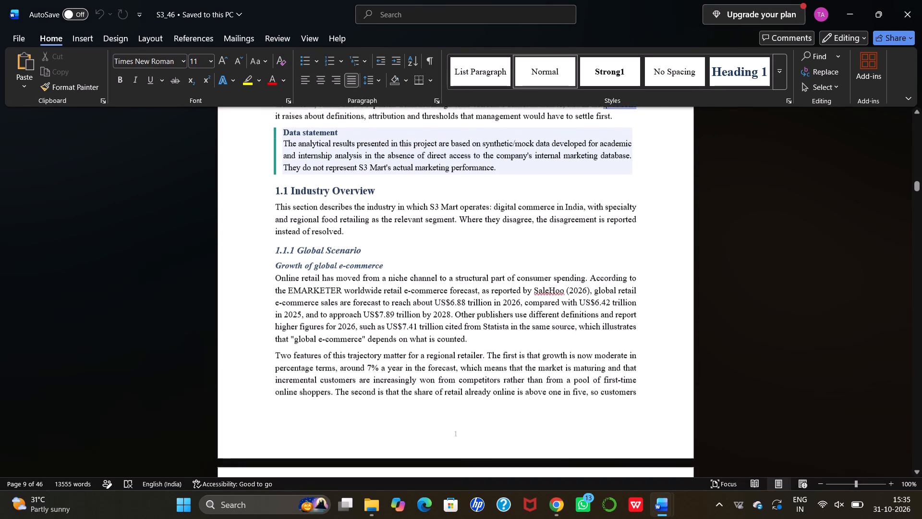
{"action": "scroll", "coordinate": [512, 369], "scroll_direction": "down", "scroll_amount": 2}
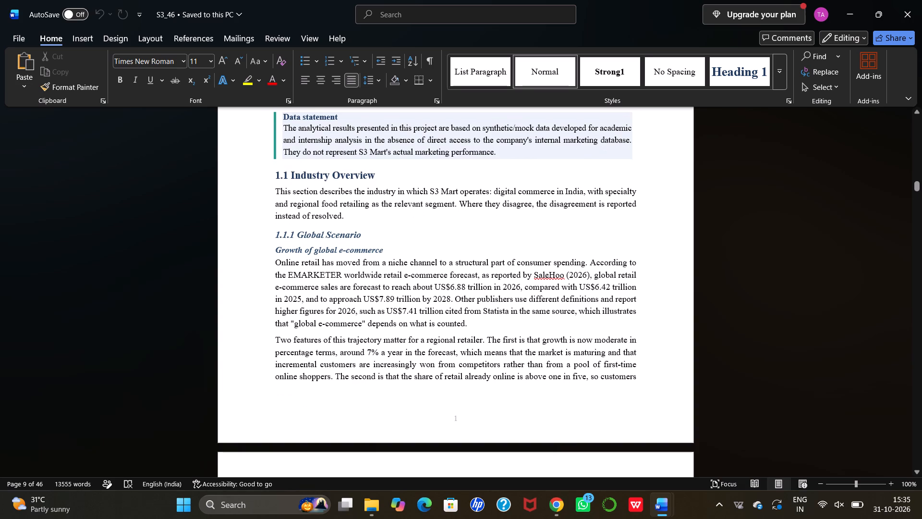
{"action": "scroll", "coordinate": [512, 369], "scroll_direction": "down", "scroll_amount": 3}
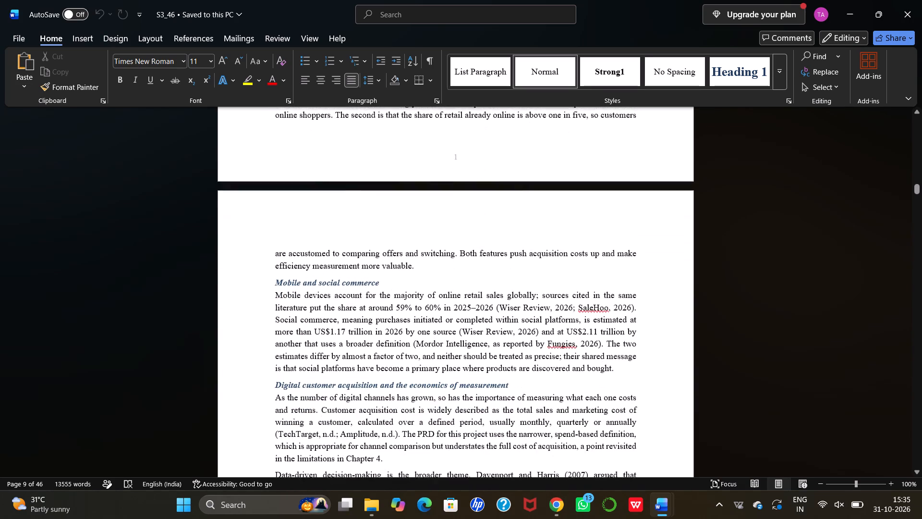
{"action": "scroll", "coordinate": [513, 365], "scroll_direction": "down", "scroll_amount": 2}
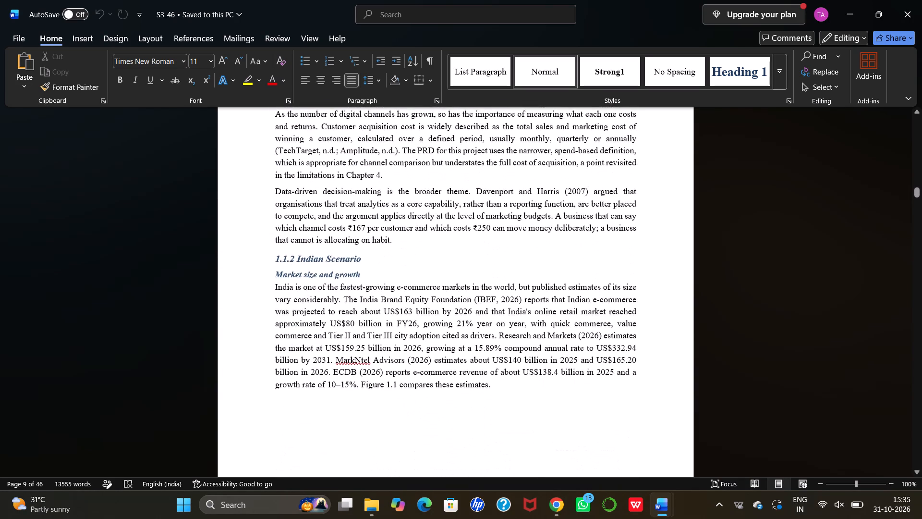
{"action": "scroll", "coordinate": [513, 365], "scroll_direction": "down", "scroll_amount": 2}
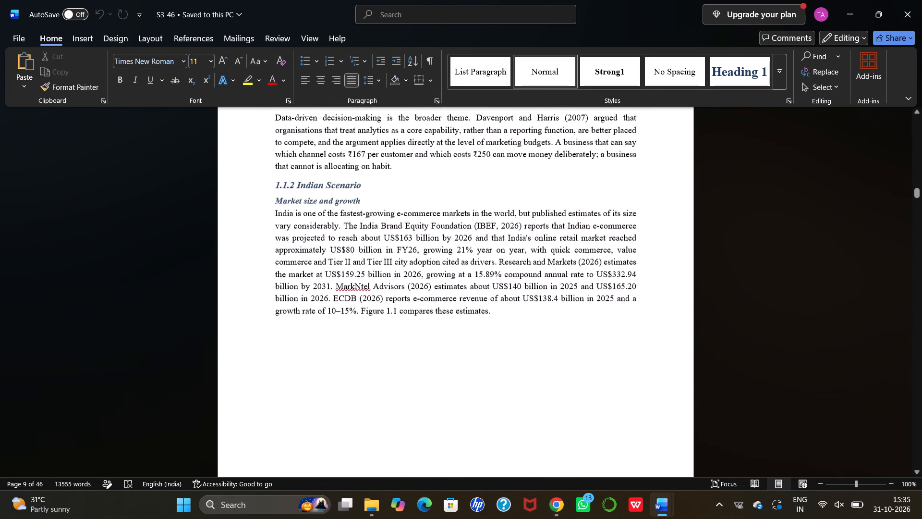
{"action": "scroll", "coordinate": [513, 365], "scroll_direction": "up", "scroll_amount": 6}
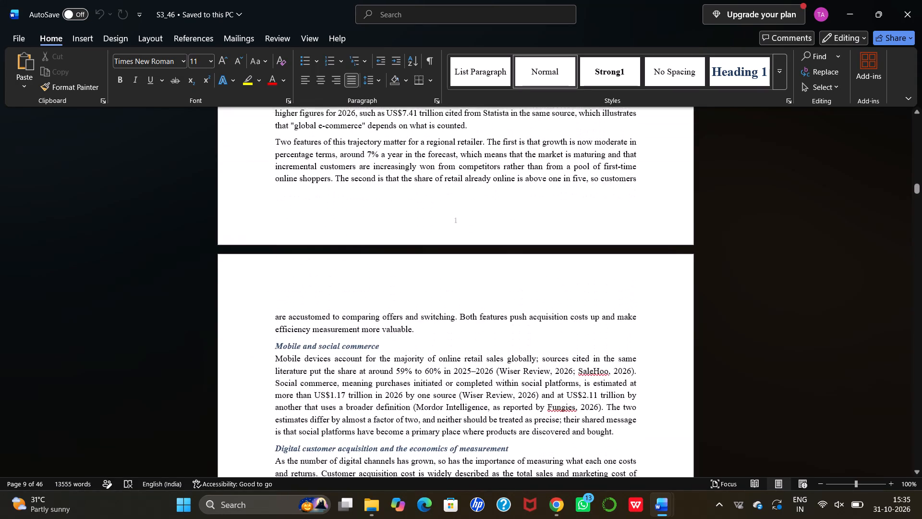
{"action": "scroll", "coordinate": [513, 365], "scroll_direction": "up", "scroll_amount": 2}
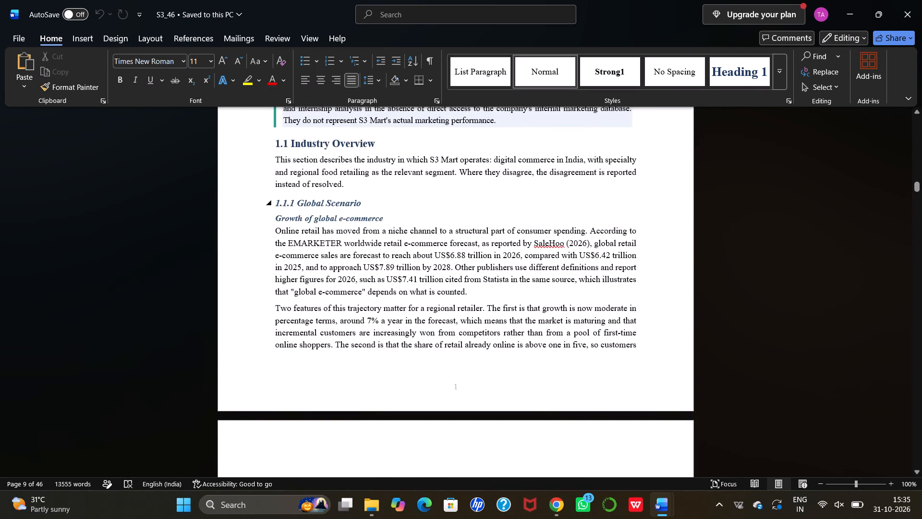
{"action": "left_click_drag", "start_coordinate": [283, 203], "coordinate": [418, 398]}
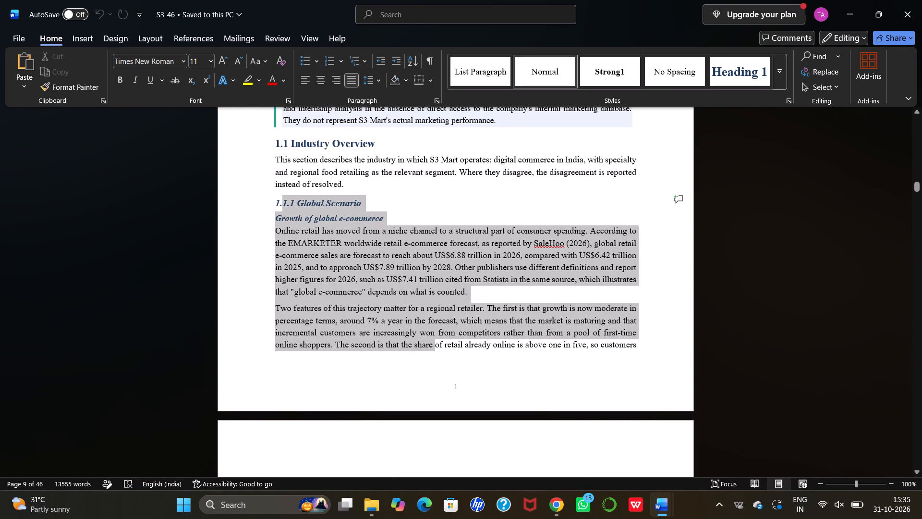
{"action": "left_click_drag", "start_coordinate": [418, 398], "coordinate": [487, 411]}
{"action": "scroll", "coordinate": [439, 476], "scroll_direction": "up", "scroll_amount": 2}
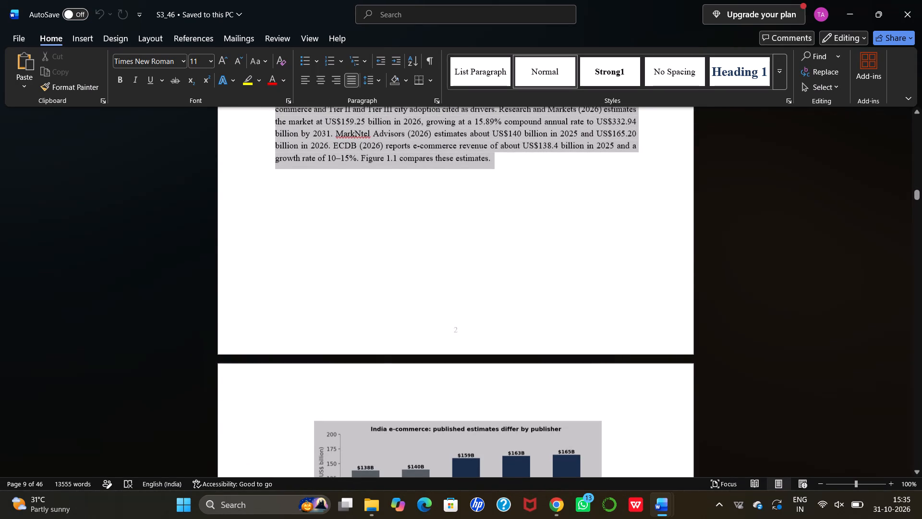
{"action": "left_click_drag", "start_coordinate": [487, 411], "coordinate": [505, 478]}
{"action": "scroll", "coordinate": [491, 418], "scroll_direction": "up", "scroll_amount": 1}
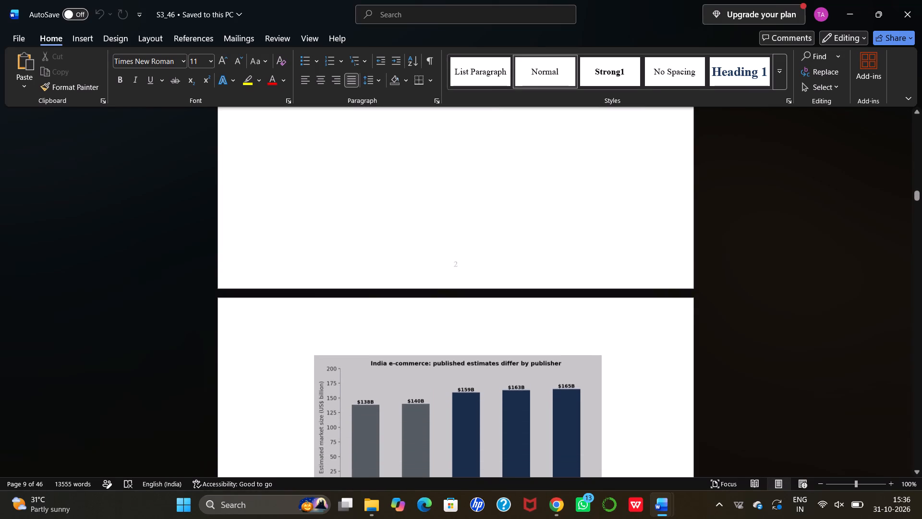
{"action": "left_click_drag", "start_coordinate": [505, 478], "coordinate": [538, 432]}
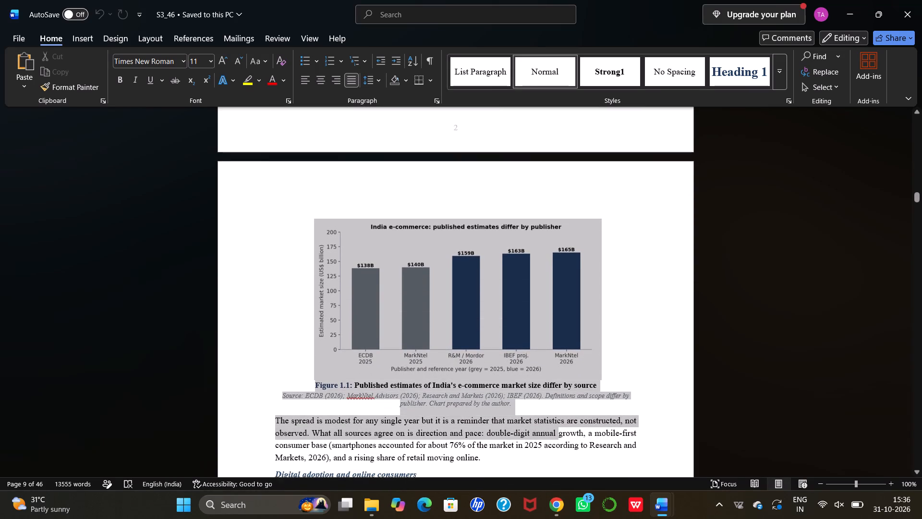
{"action": "left_click_drag", "start_coordinate": [538, 432], "coordinate": [558, 406]}
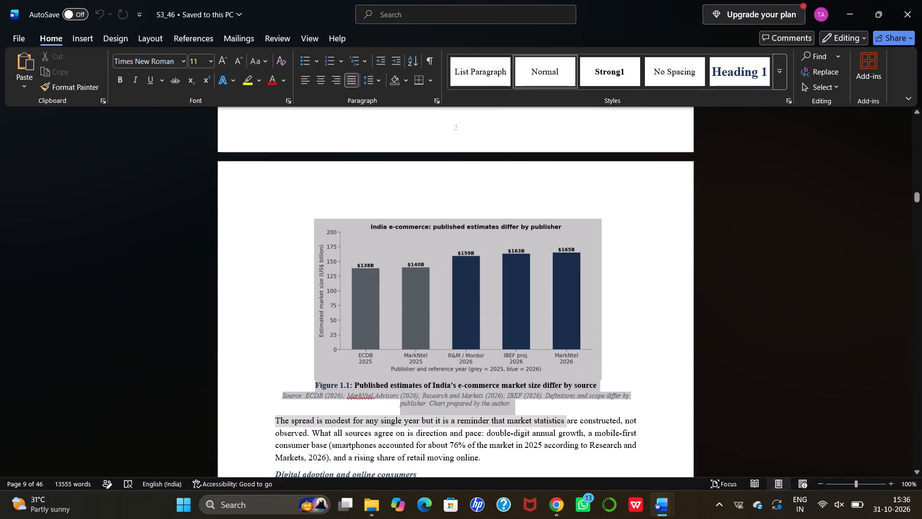
{"action": "left_click_drag", "start_coordinate": [558, 406], "coordinate": [558, 407]}
{"action": "left_click_drag", "start_coordinate": [558, 407], "coordinate": [557, 408]}
{"action": "key", "text": "ctrl+c"}
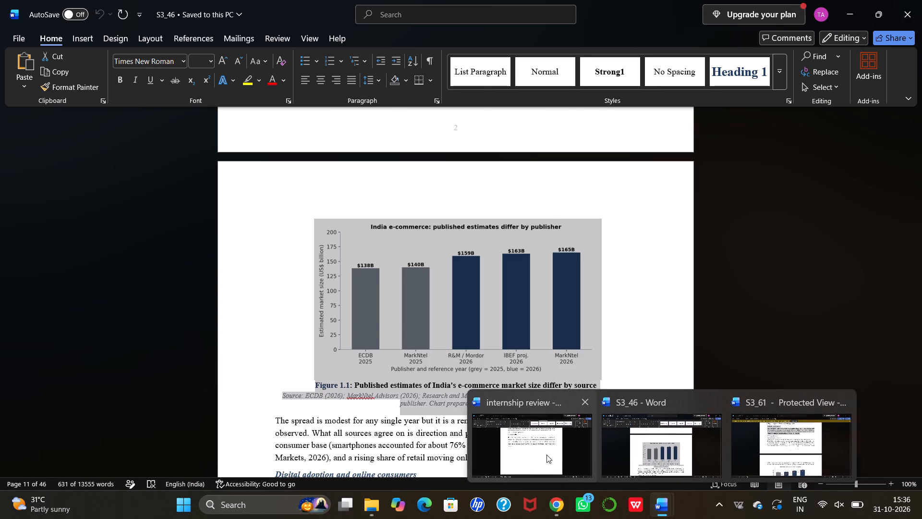
Paste the copied Global Scenario and Indian Scenario content into the internship review report, below the 1.1 Industry Overview paragraph.
{"action": "left_click", "coordinate": [546, 455]}
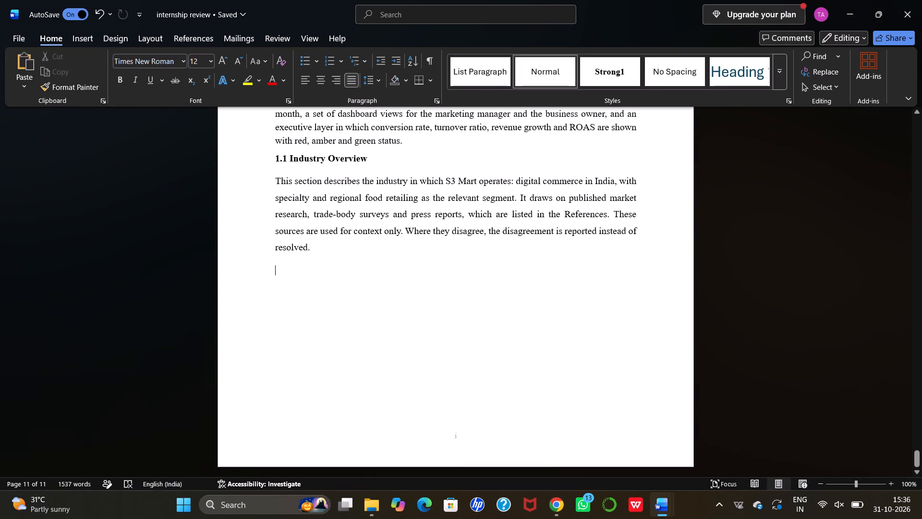
{"action": "key", "text": "ctrl+v"}
{"action": "scroll", "coordinate": [281, 272], "scroll_direction": "up", "scroll_amount": 1}
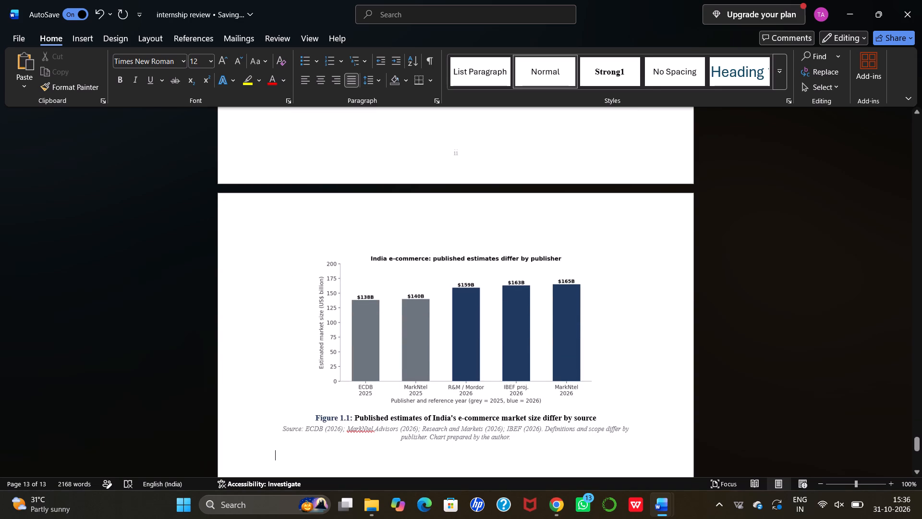
{"action": "scroll", "coordinate": [281, 272], "scroll_direction": "up", "scroll_amount": 3}
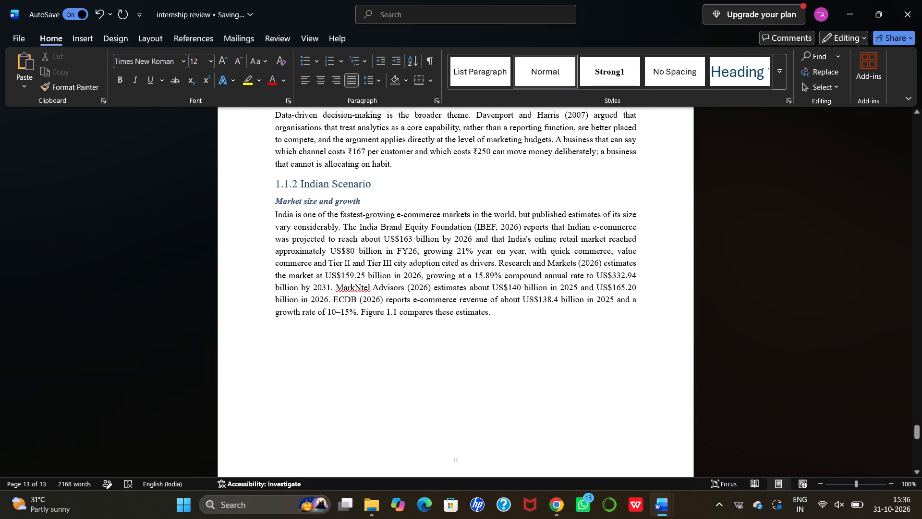
{"action": "scroll", "coordinate": [351, 387], "scroll_direction": "down", "scroll_amount": 1}
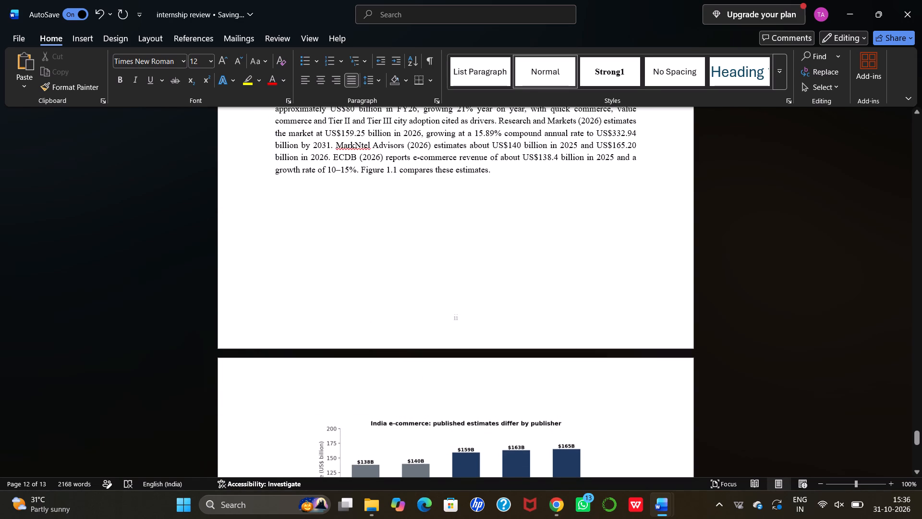
Apply a Box page border with a ½ pt solid line to the whole document.
{"action": "left_click", "coordinate": [113, 34]}
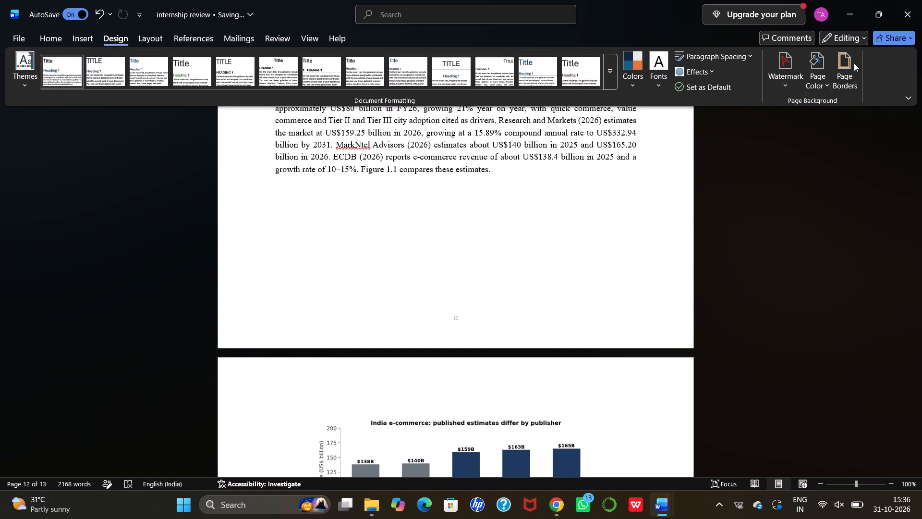
{"action": "left_click", "coordinate": [845, 66]}
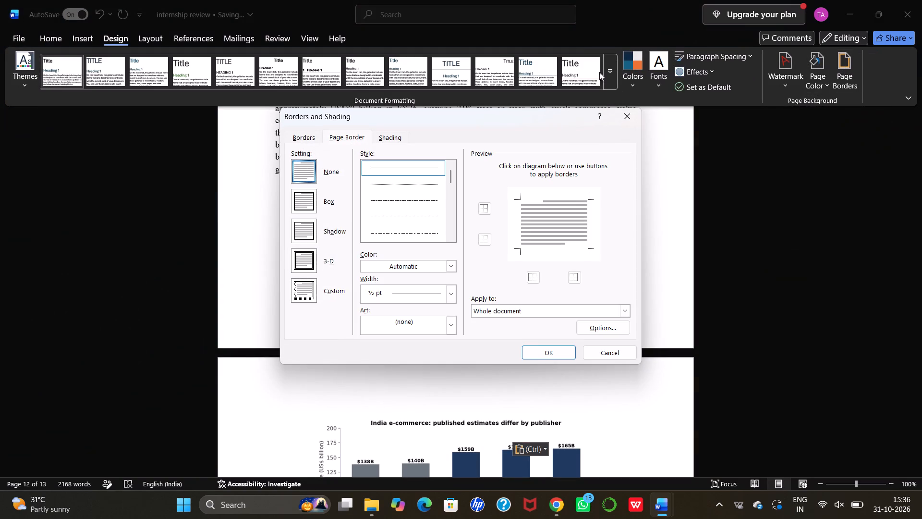
{"action": "left_click", "coordinate": [306, 196]}
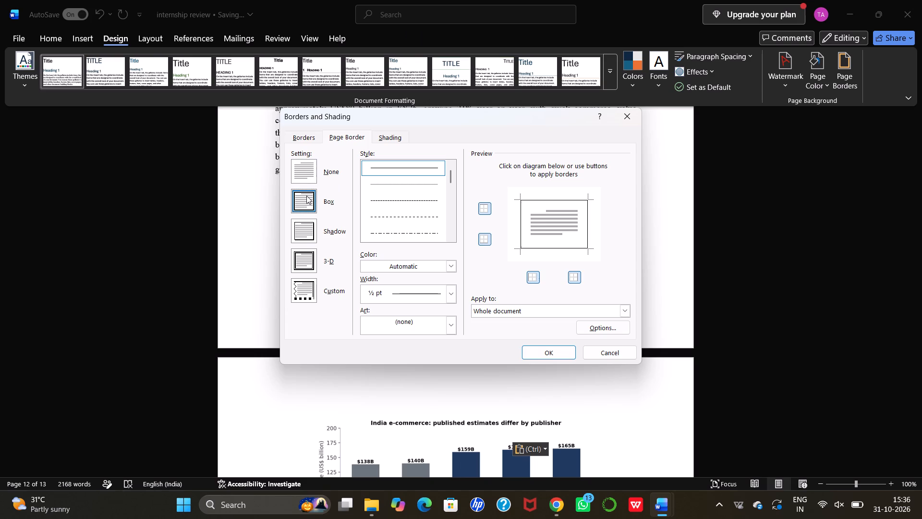
{"action": "left_click", "coordinate": [304, 175]}
{"action": "left_click", "coordinate": [298, 230]}
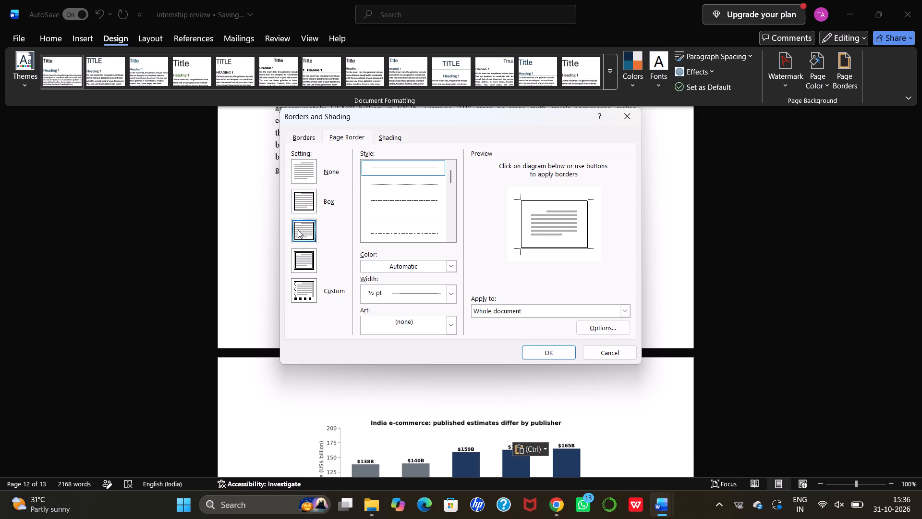
{"action": "left_click", "coordinate": [306, 202]}
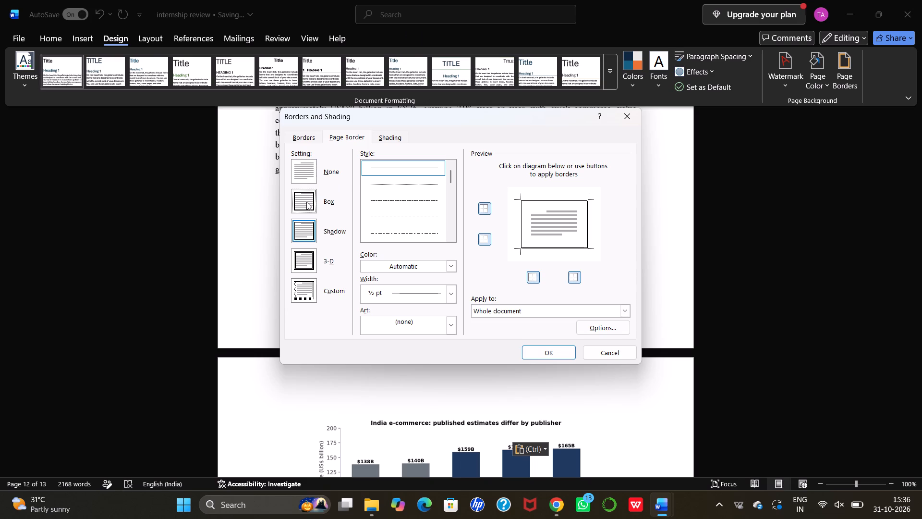
{"action": "left_click", "coordinate": [545, 353]}
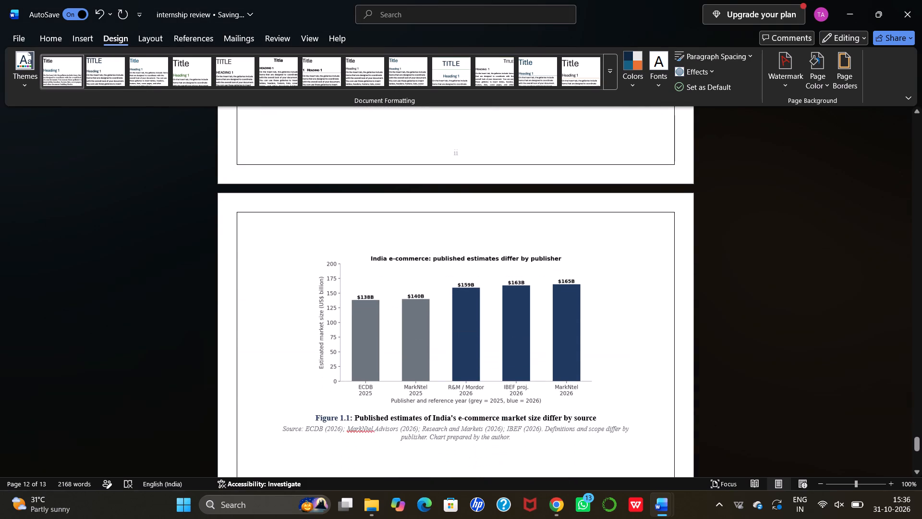
Set the source note under Figure 1.1 to font size 12 and black text.
{"action": "scroll", "coordinate": [545, 353], "scroll_direction": "down", "scroll_amount": 4}
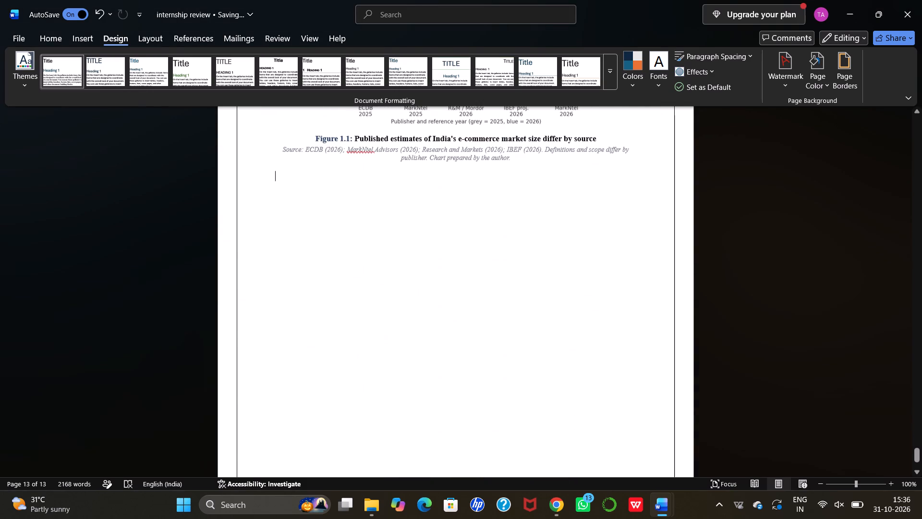
{"action": "scroll", "coordinate": [545, 353], "scroll_direction": "up", "scroll_amount": 1}
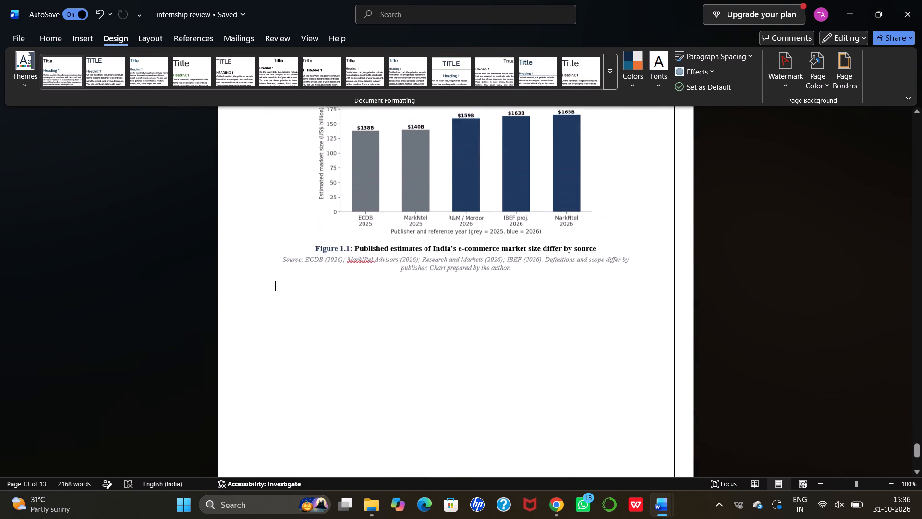
{"action": "scroll", "coordinate": [545, 353], "scroll_direction": "up", "scroll_amount": 1}
{"action": "left_click", "coordinate": [376, 298]}
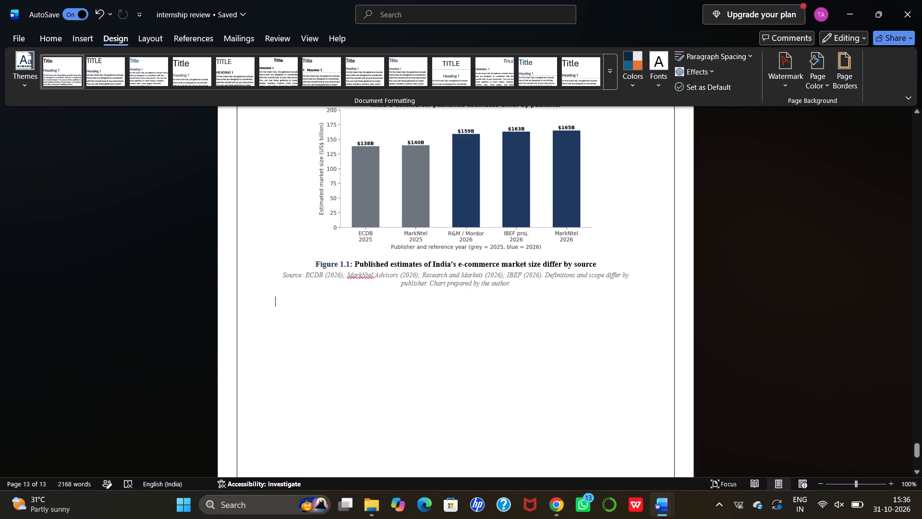
{"action": "left_click_drag", "start_coordinate": [284, 275], "coordinate": [341, 284]}
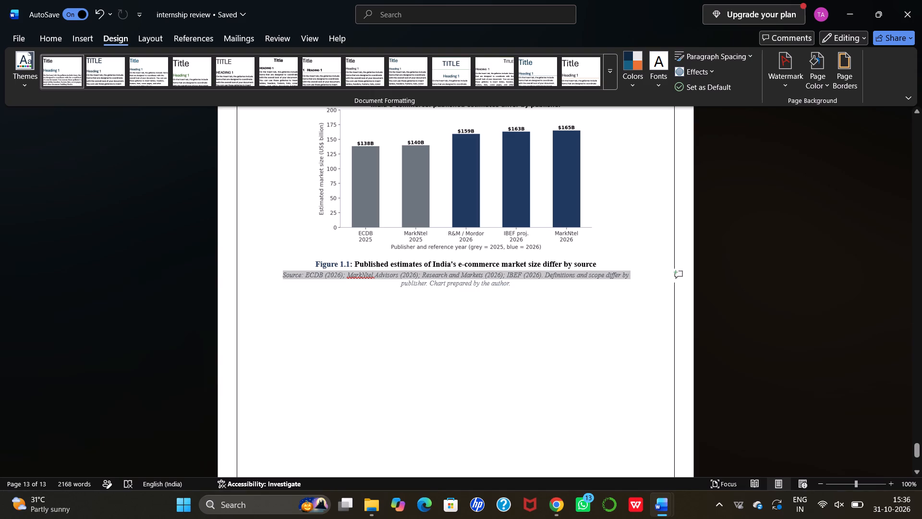
{"action": "left_click_drag", "start_coordinate": [341, 284], "coordinate": [550, 284]}
{"action": "left_click", "coordinate": [639, 248]}
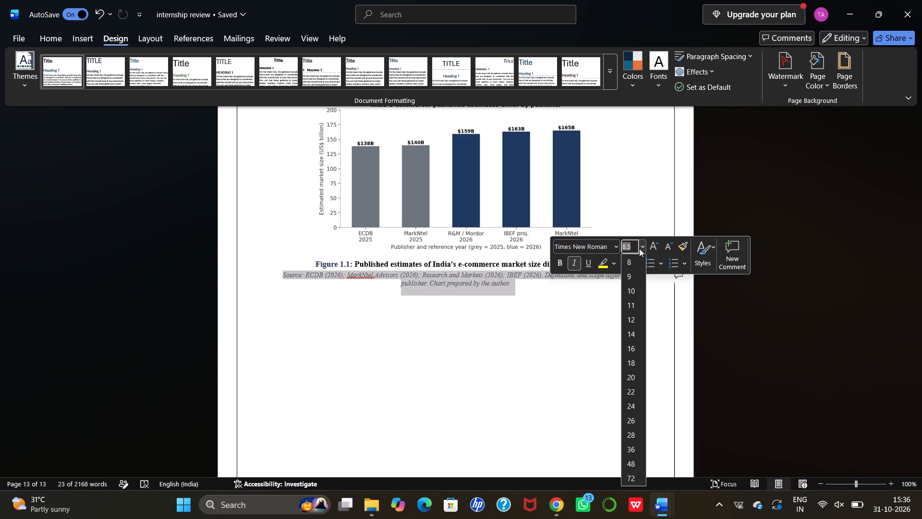
{"action": "left_click", "coordinate": [633, 318]}
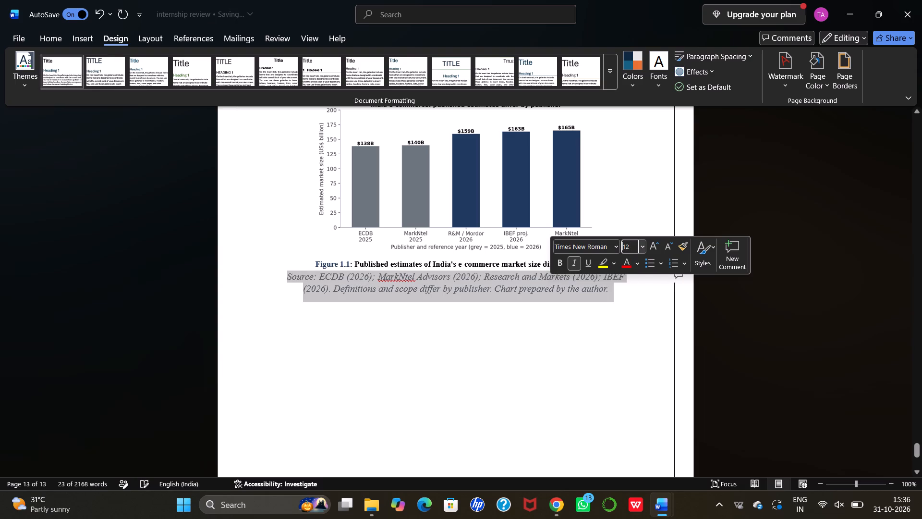
{"action": "left_click", "coordinate": [635, 266]}
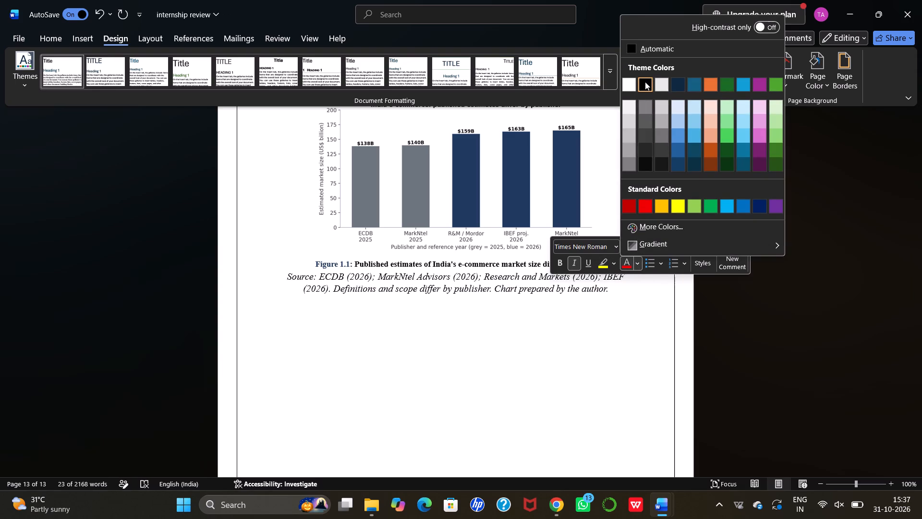
{"action": "left_click", "coordinate": [645, 82]}
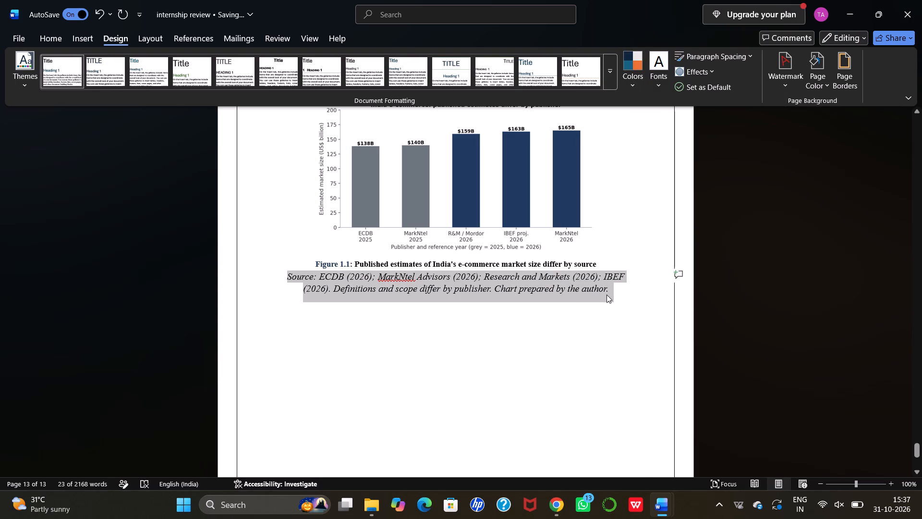
{"action": "left_click", "coordinate": [623, 286]}
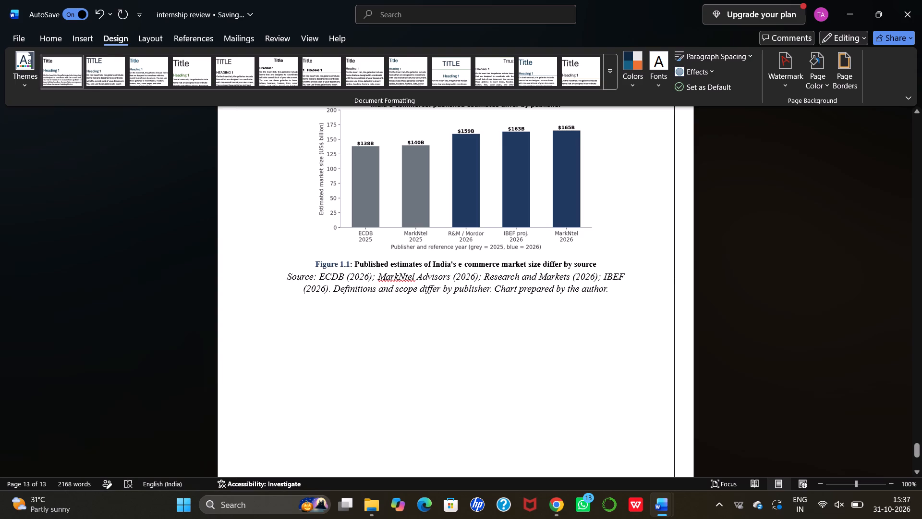
Set the Figure 1.1 caption to font size 12 and its "Figure 1.1:" label to black text.
{"action": "left_click_drag", "start_coordinate": [603, 264], "coordinate": [400, 260]}
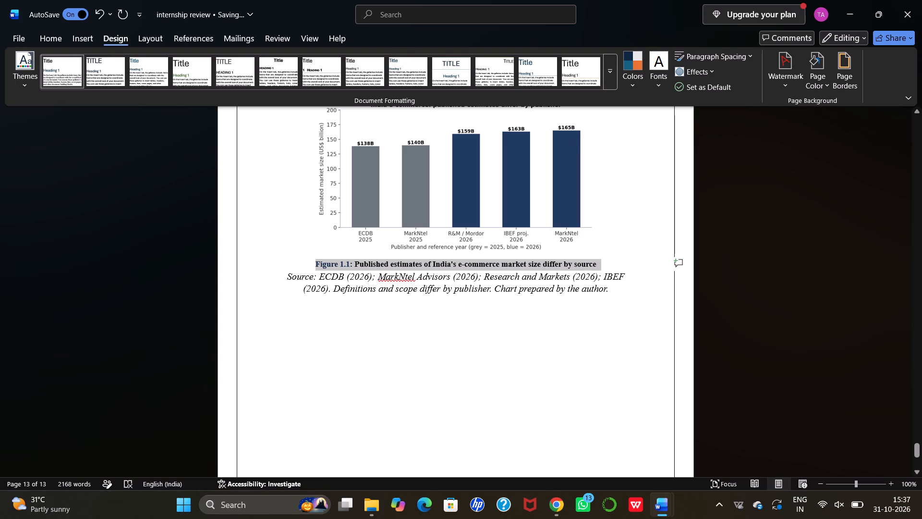
{"action": "left_click_drag", "start_coordinate": [400, 260], "coordinate": [400, 261]}
{"action": "left_click", "coordinate": [491, 227]}
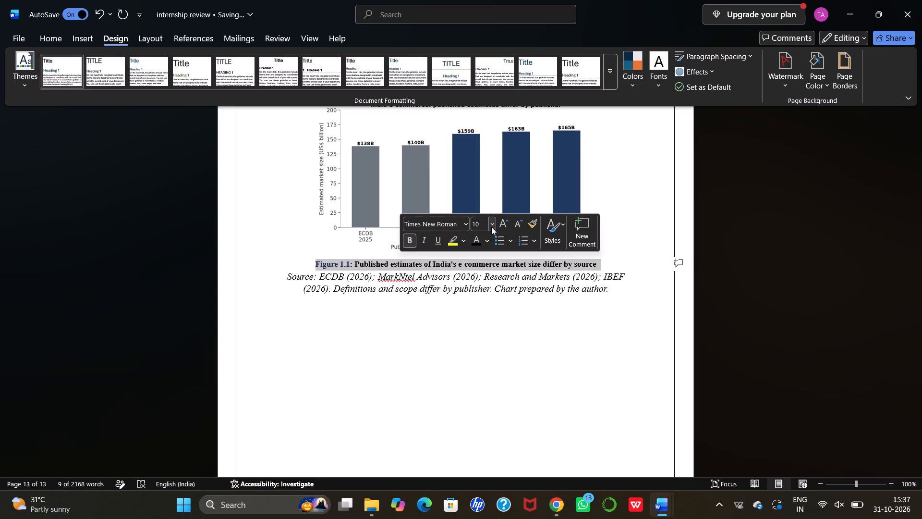
{"action": "left_click", "coordinate": [483, 295]}
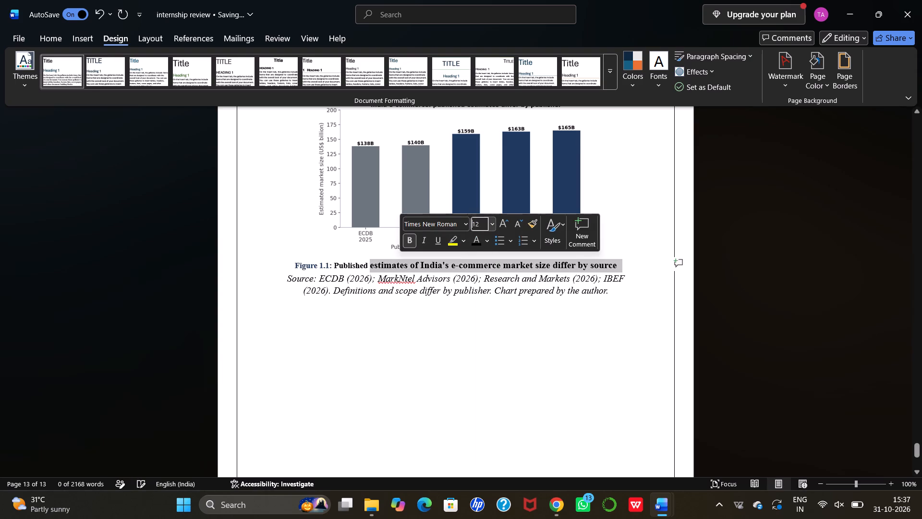
{"action": "left_click", "coordinate": [611, 348]}
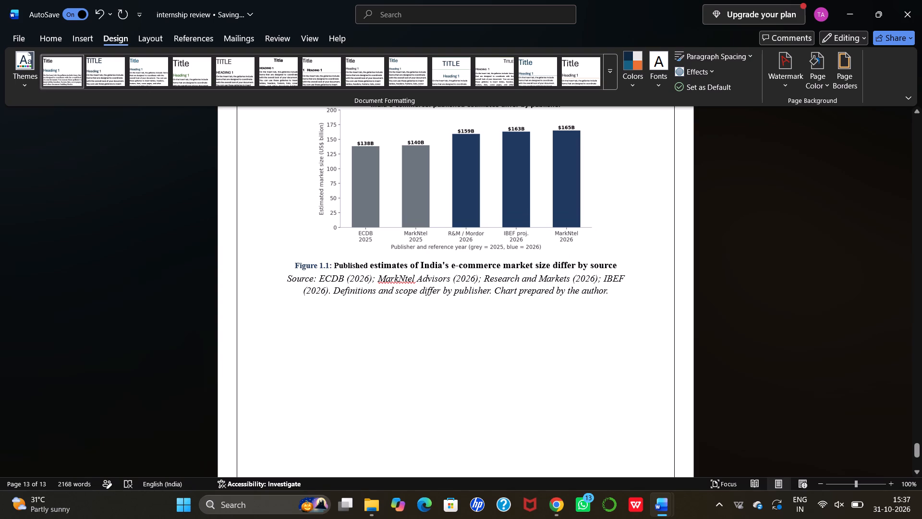
{"action": "left_click_drag", "start_coordinate": [332, 269], "coordinate": [301, 267]}
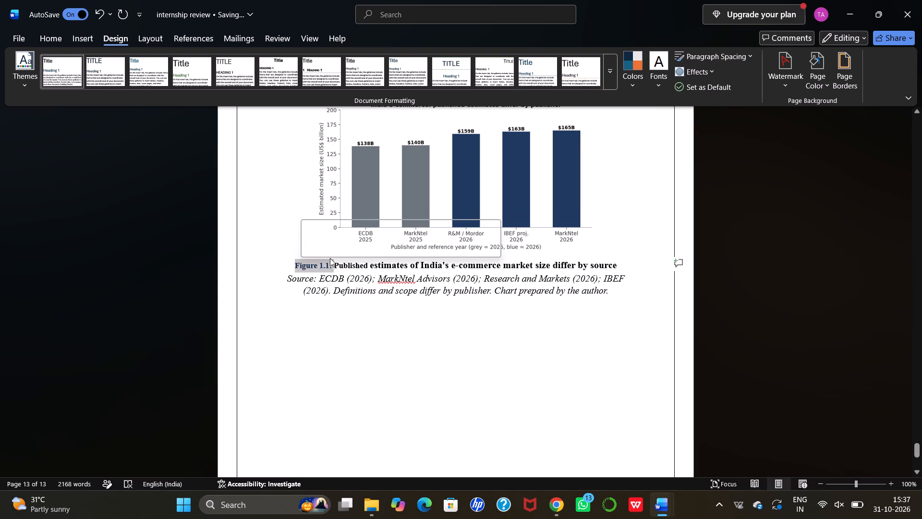
{"action": "left_click", "coordinate": [376, 244]}
{"action": "left_click", "coordinate": [384, 315]}
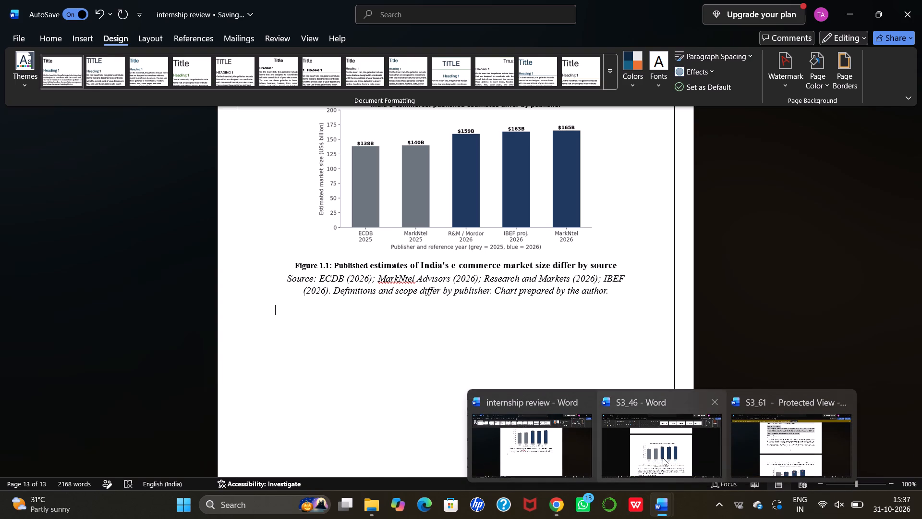
In S3_46, examine the text that follows Figure 1.1, including the Digital adoption and Digital payments subsections.
{"action": "left_click", "coordinate": [663, 458]}
{"action": "scroll", "coordinate": [602, 383], "scroll_direction": "down", "scroll_amount": 1}
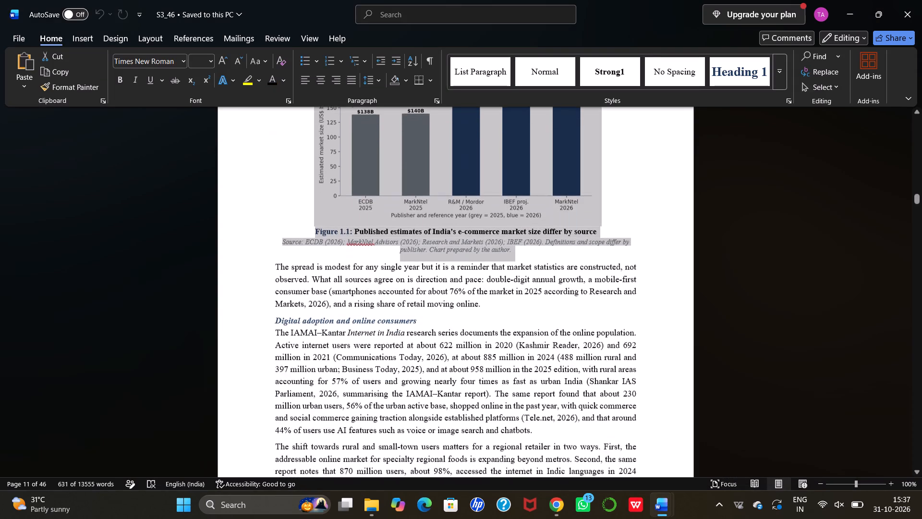
{"action": "scroll", "coordinate": [602, 383], "scroll_direction": "down", "scroll_amount": 3}
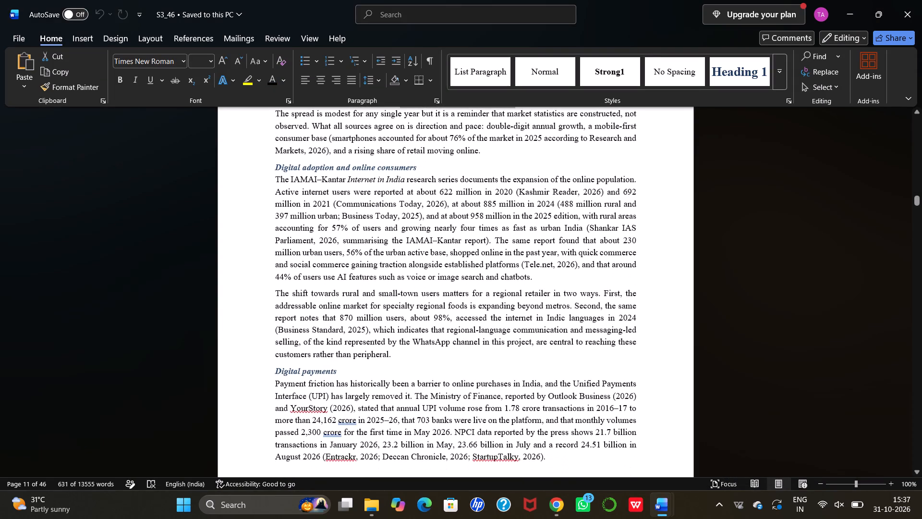
{"action": "scroll", "coordinate": [602, 383], "scroll_direction": "down", "scroll_amount": 1}
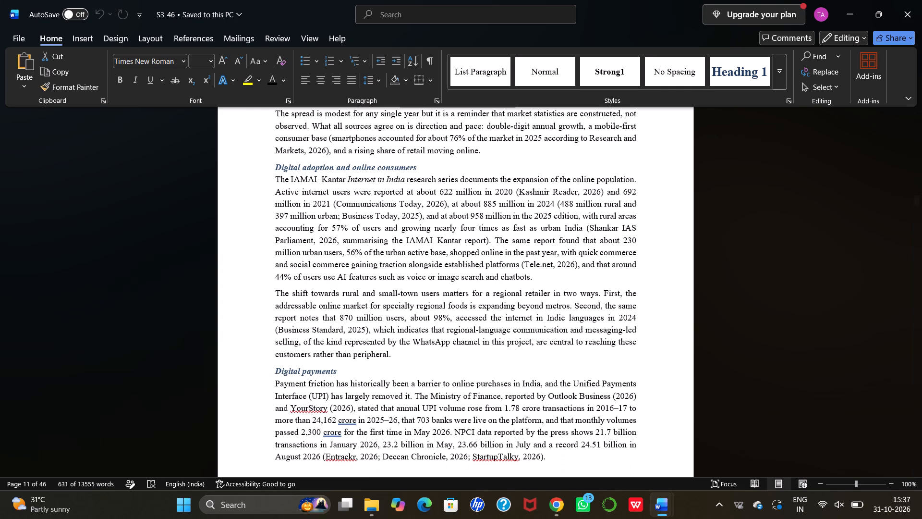
{"action": "scroll", "coordinate": [602, 383], "scroll_direction": "right", "scroll_amount": 1}
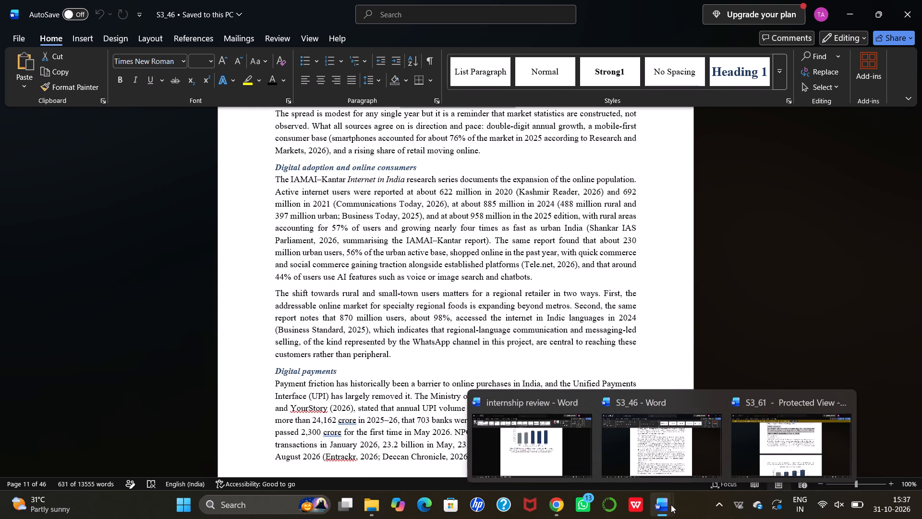
In the internship review report, review the pages from the List of Figures through Chapter 1 to Figure 1.1.
{"action": "left_click", "coordinate": [546, 453]}
{"action": "scroll", "coordinate": [528, 356], "scroll_direction": "up", "scroll_amount": 2}
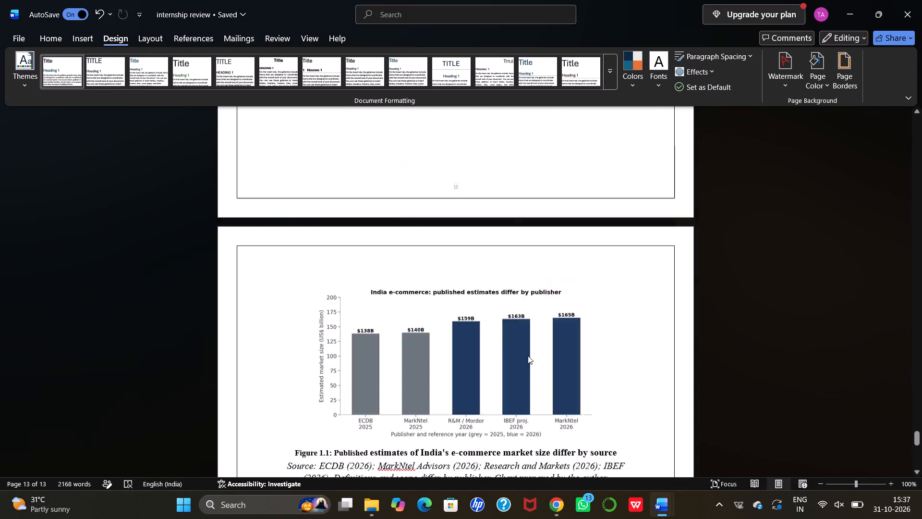
{"action": "scroll", "coordinate": [528, 356], "scroll_direction": "up", "scroll_amount": 7}
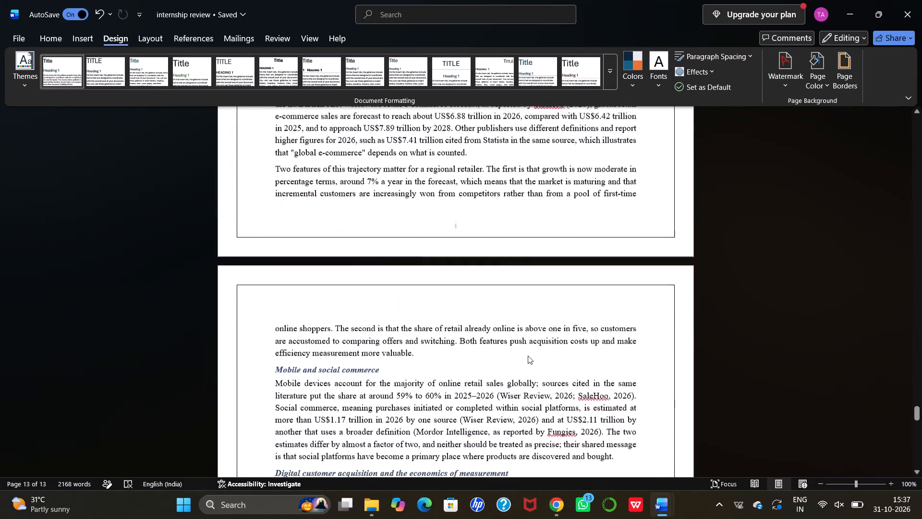
{"action": "scroll", "coordinate": [528, 356], "scroll_direction": "up", "scroll_amount": 4}
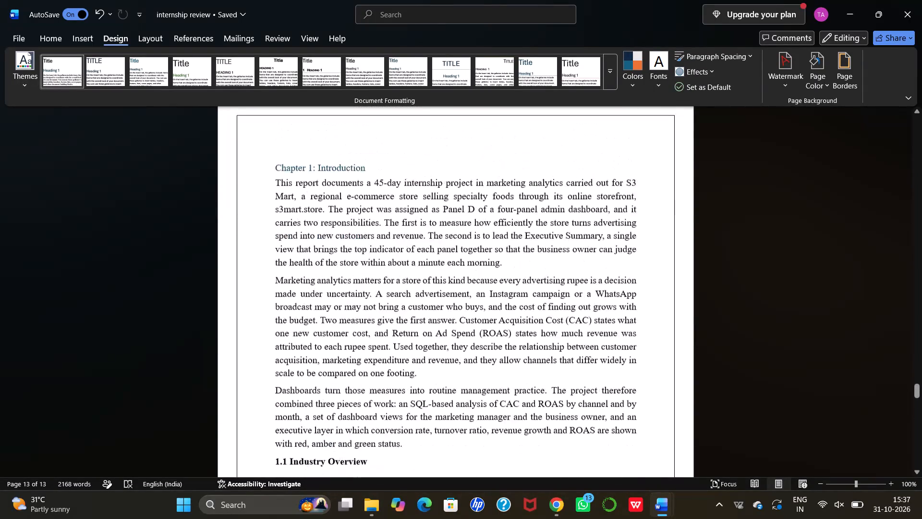
{"action": "scroll", "coordinate": [528, 356], "scroll_direction": "up", "scroll_amount": 1}
{"action": "scroll", "coordinate": [528, 356], "scroll_direction": "down", "scroll_amount": 4}
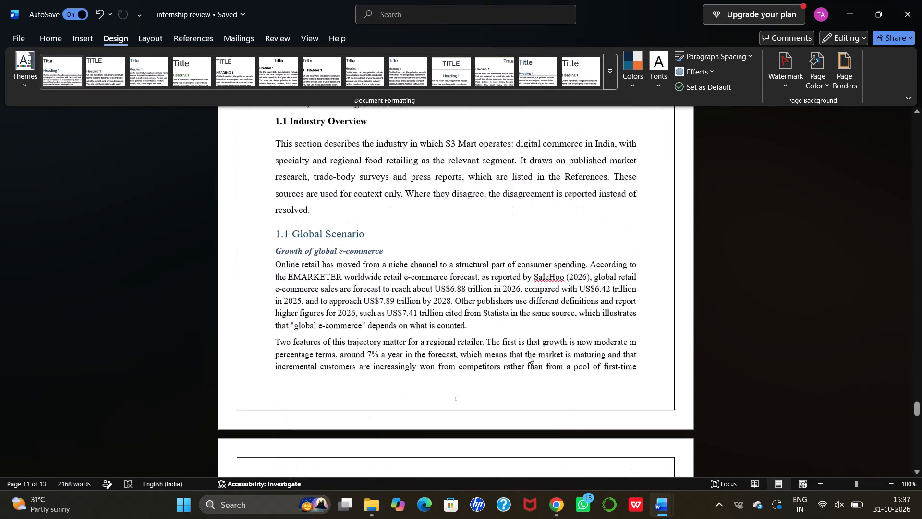
{"action": "scroll", "coordinate": [528, 356], "scroll_direction": "down", "scroll_amount": 6}
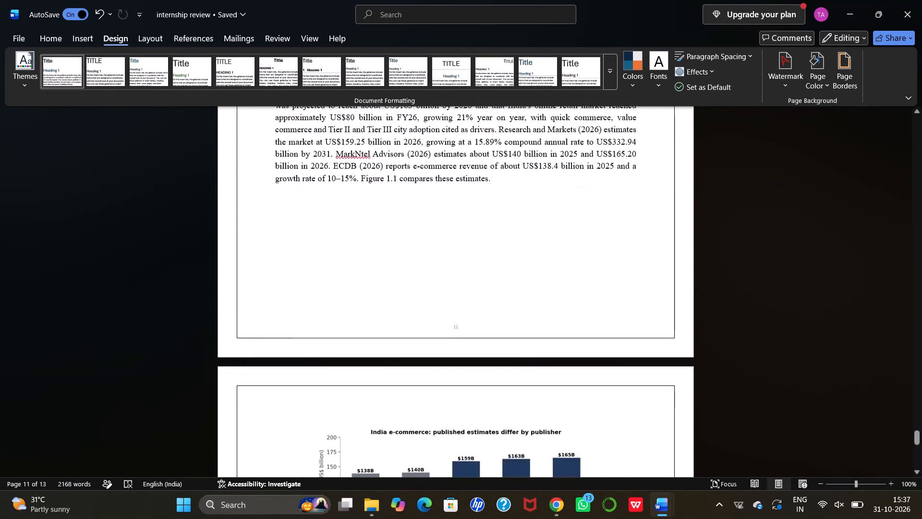
{"action": "scroll", "coordinate": [528, 356], "scroll_direction": "down", "scroll_amount": 4}
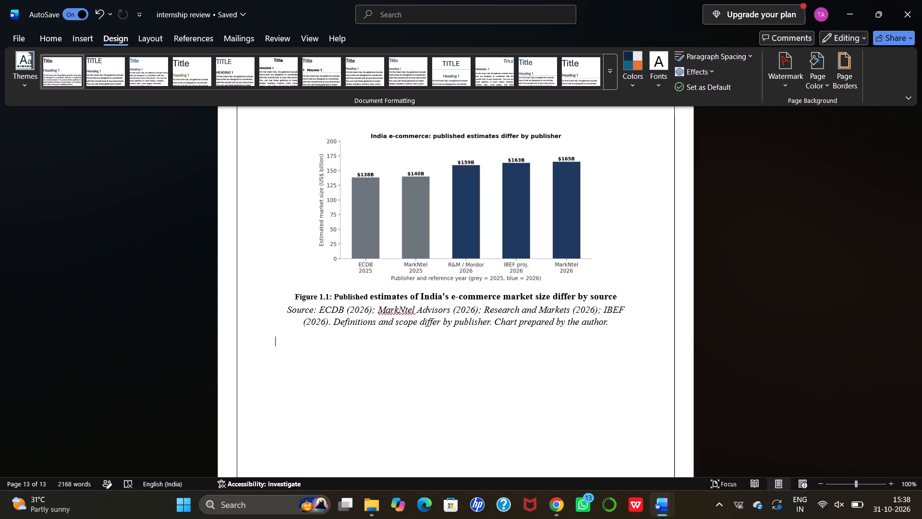
{"action": "scroll", "coordinate": [538, 321], "scroll_direction": "up", "scroll_amount": 6}
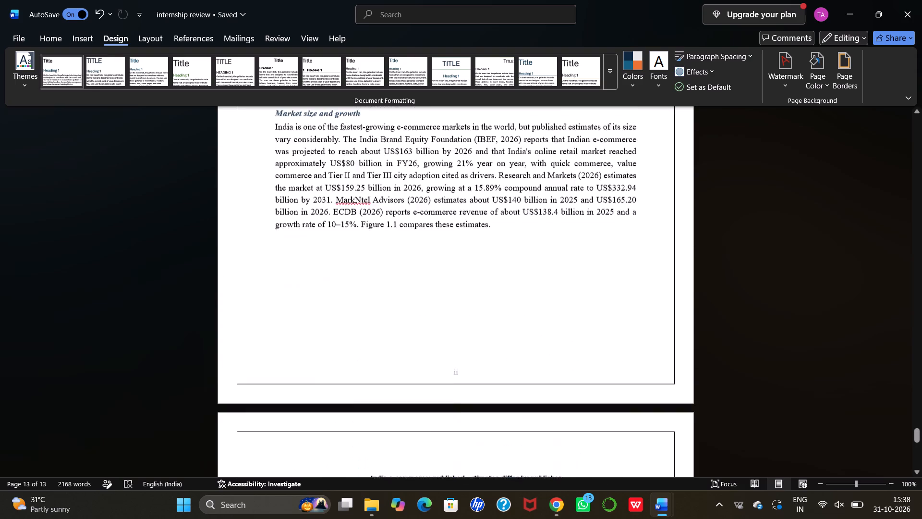
{"action": "scroll", "coordinate": [538, 321], "scroll_direction": "up", "scroll_amount": 7}
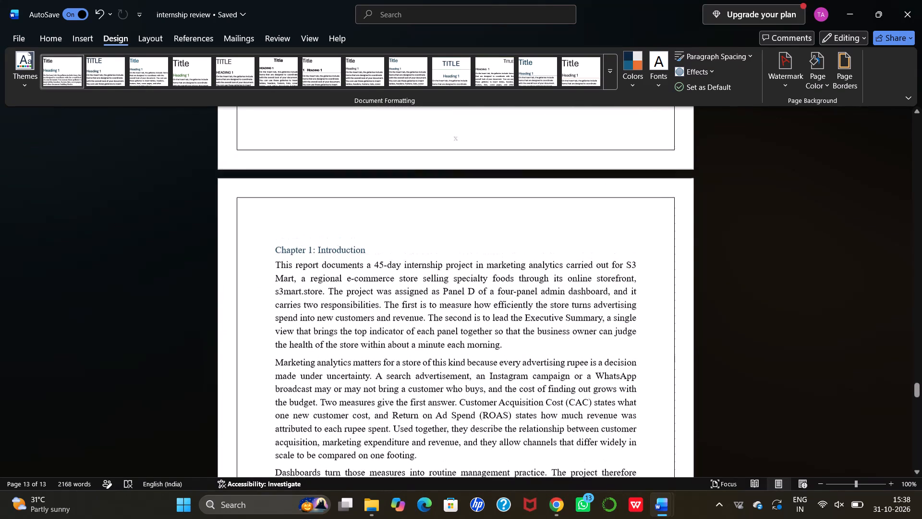
{"action": "scroll", "coordinate": [538, 321], "scroll_direction": "up", "scroll_amount": 4}
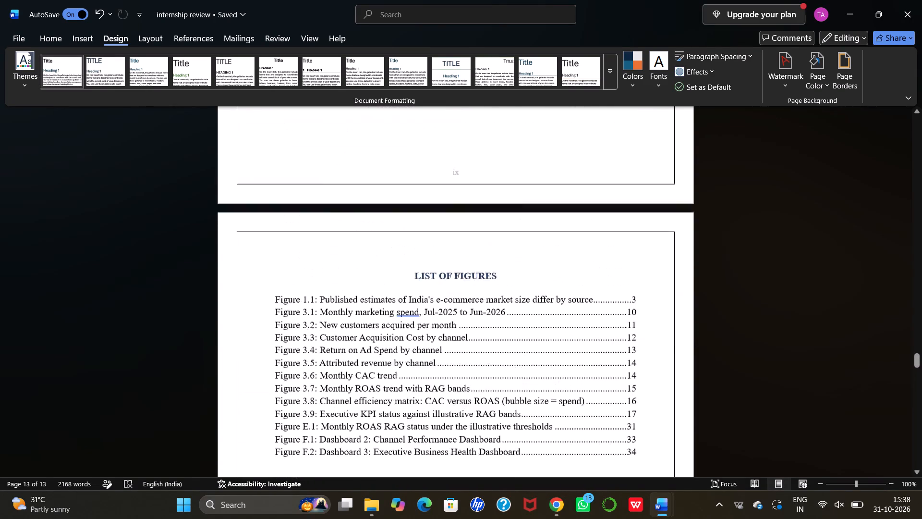
{"action": "scroll", "coordinate": [538, 321], "scroll_direction": "down", "scroll_amount": 5}
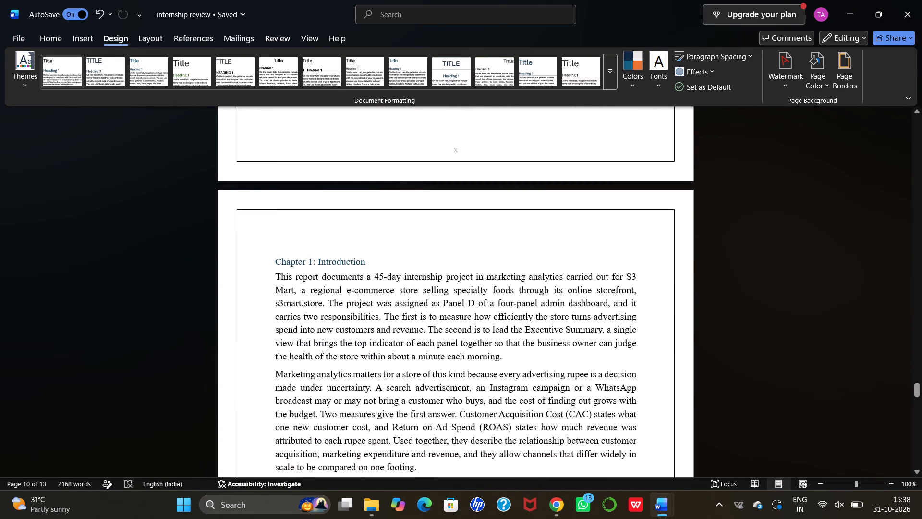
{"action": "scroll", "coordinate": [538, 321], "scroll_direction": "down", "scroll_amount": 3}
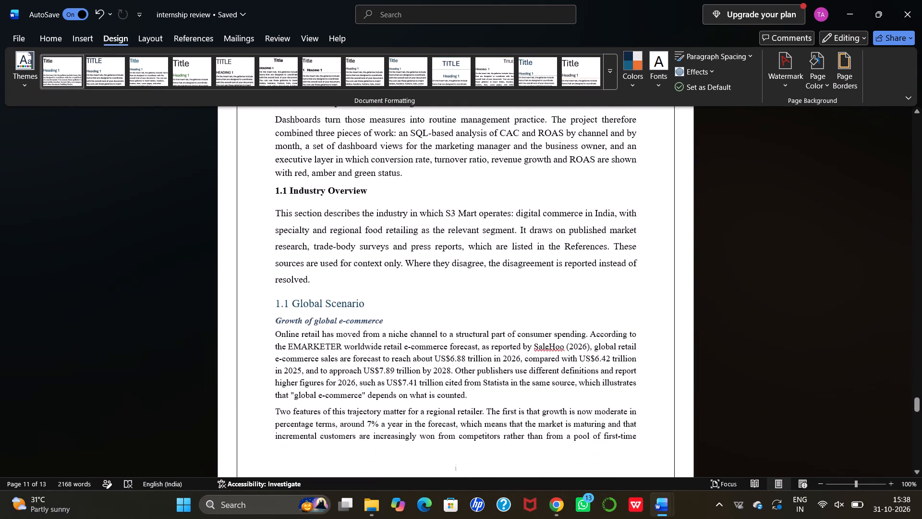
{"action": "scroll", "coordinate": [538, 321], "scroll_direction": "right", "scroll_amount": 2}
{"action": "scroll", "coordinate": [538, 321], "scroll_direction": "down", "scroll_amount": 1}
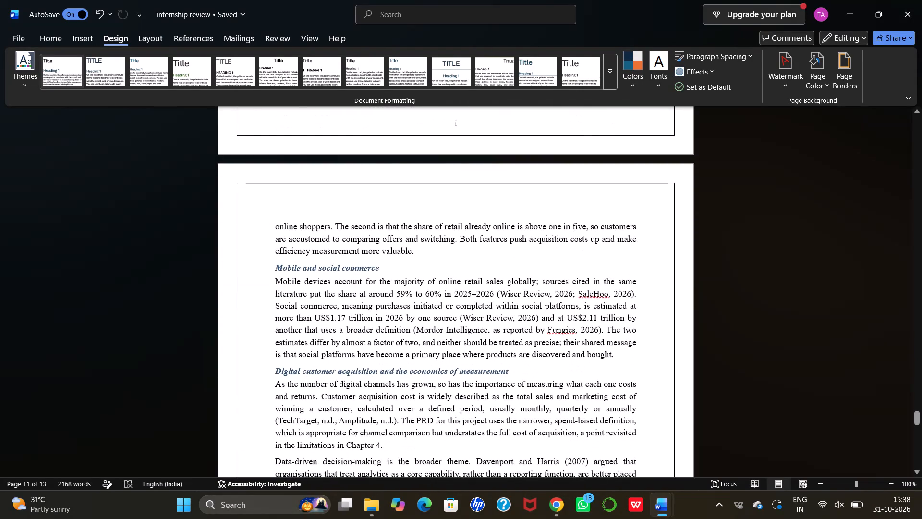
{"action": "scroll", "coordinate": [538, 321], "scroll_direction": "down", "scroll_amount": 1}
{"action": "scroll", "coordinate": [538, 321], "scroll_direction": "up", "scroll_amount": 3}
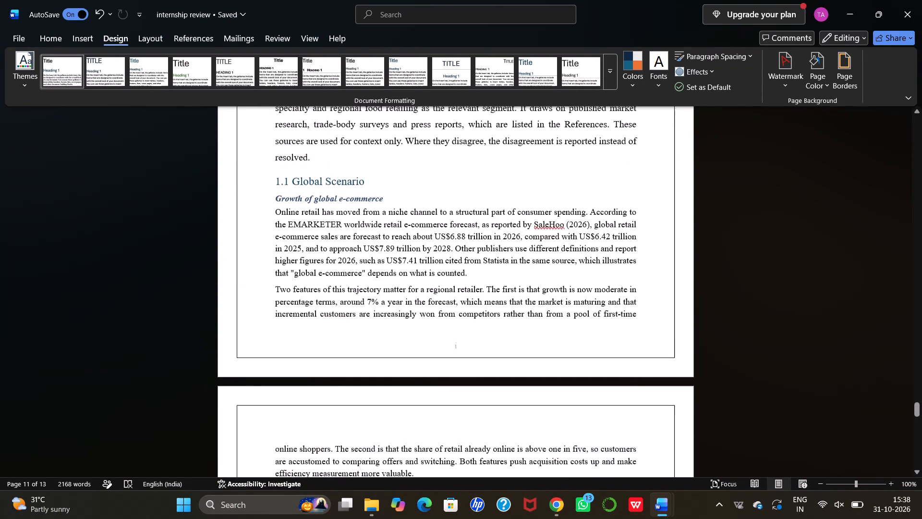
{"action": "scroll", "coordinate": [538, 321], "scroll_direction": "down", "scroll_amount": 2}
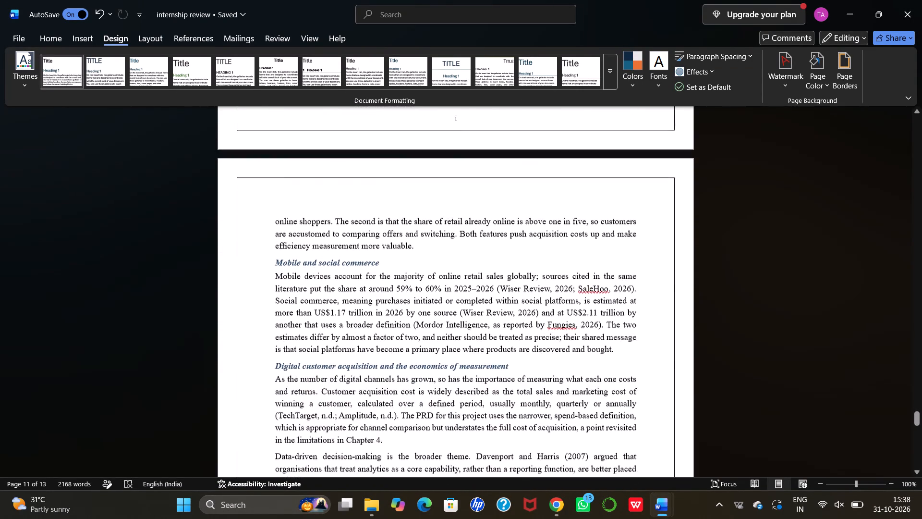
{"action": "scroll", "coordinate": [538, 321], "scroll_direction": "down", "scroll_amount": 2}
{"action": "scroll", "coordinate": [538, 321], "scroll_direction": "up", "scroll_amount": 1}
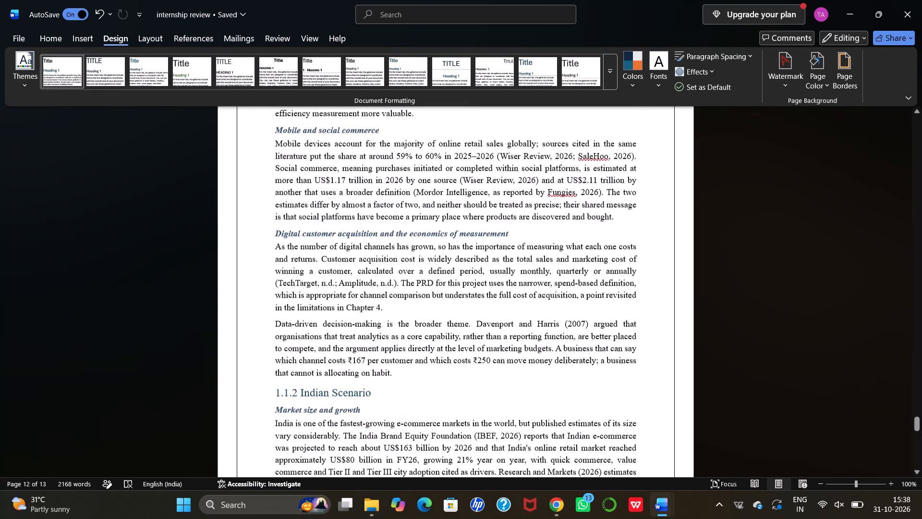
{"action": "scroll", "coordinate": [538, 321], "scroll_direction": "up", "scroll_amount": 2}
{"action": "scroll", "coordinate": [538, 321], "scroll_direction": "down", "scroll_amount": 3}
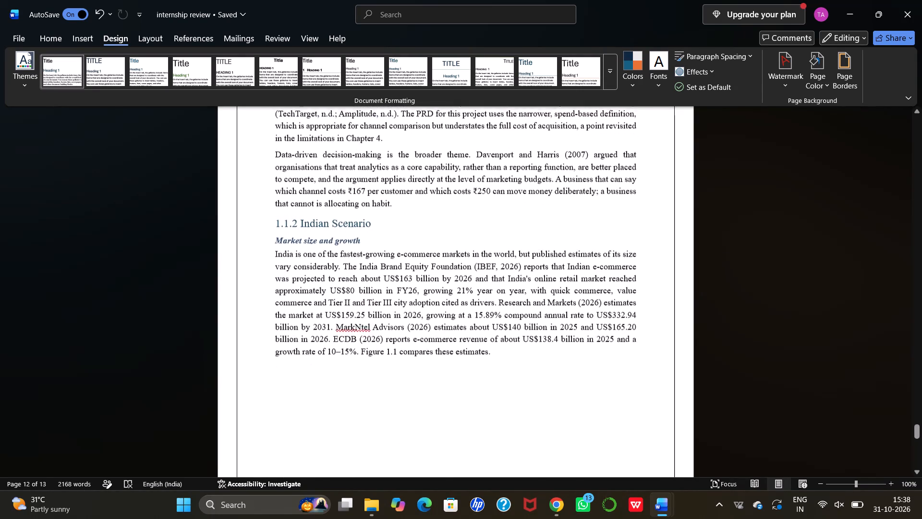
{"action": "scroll", "coordinate": [538, 321], "scroll_direction": "down", "scroll_amount": 5}
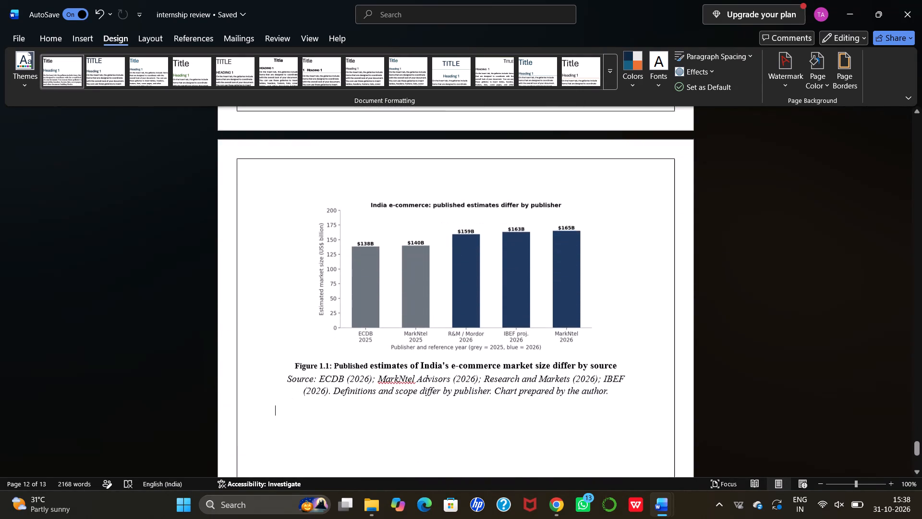
{"action": "scroll", "coordinate": [538, 321], "scroll_direction": "down", "scroll_amount": 1}
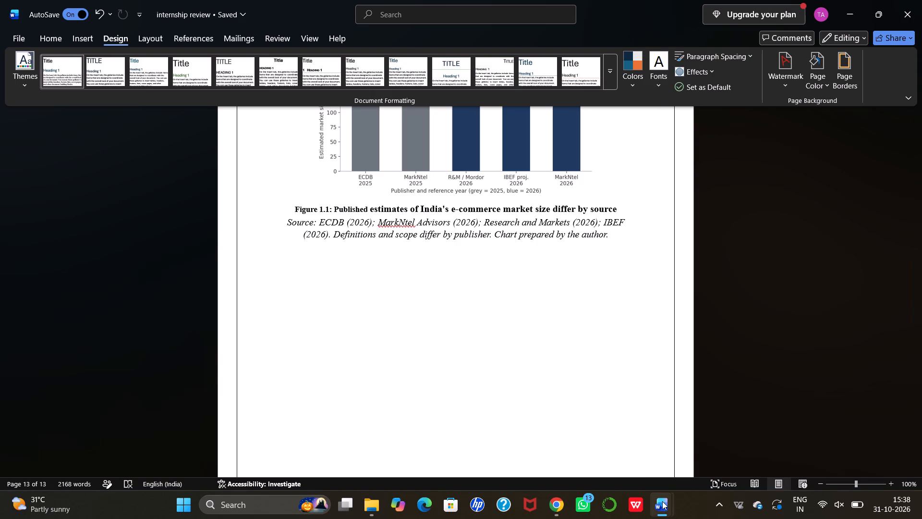
In S3_46, examine the content from Figure 1.1 through sections 1.1.3 Major Industry Players, 1.1.4 Industry Trends and 1.1.6 to 1.2 Company Overview.
{"action": "left_click", "coordinate": [672, 460]}
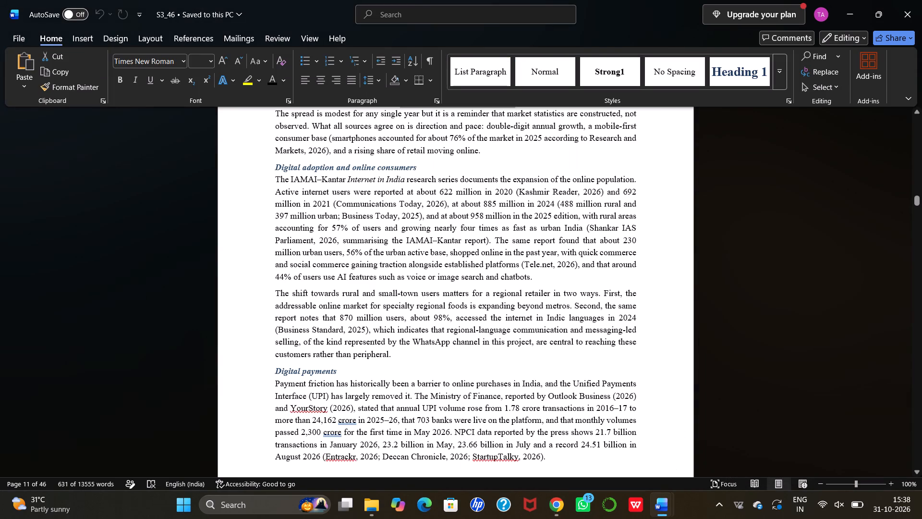
{"action": "scroll", "coordinate": [503, 321], "scroll_direction": "up", "scroll_amount": 4}
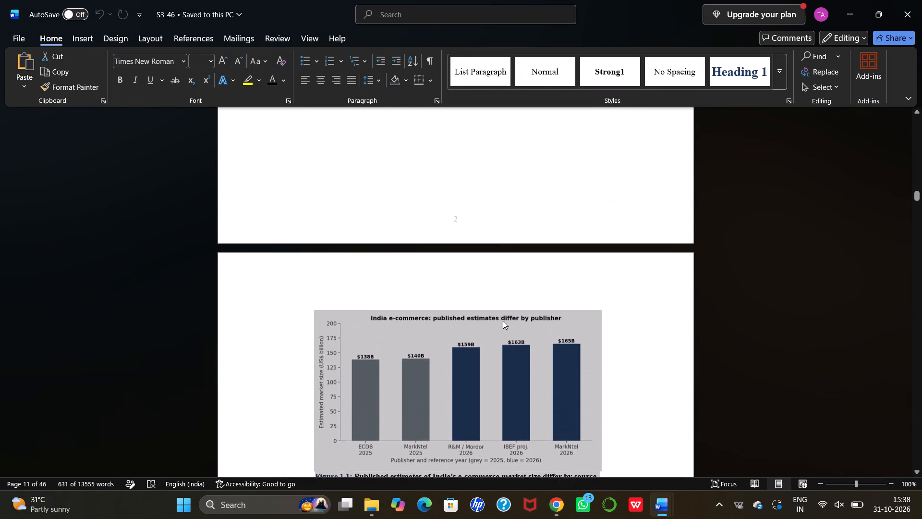
{"action": "scroll", "coordinate": [503, 321], "scroll_direction": "up", "scroll_amount": 4}
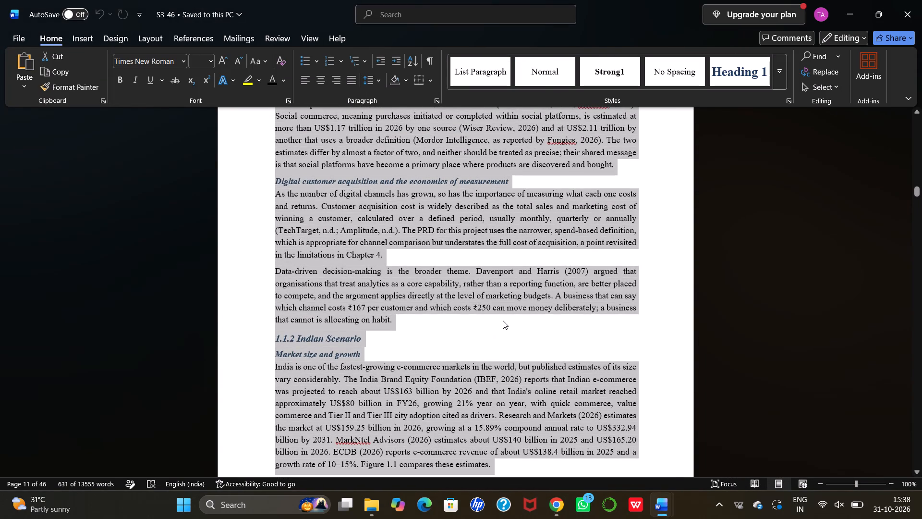
{"action": "scroll", "coordinate": [503, 321], "scroll_direction": "down", "scroll_amount": 7}
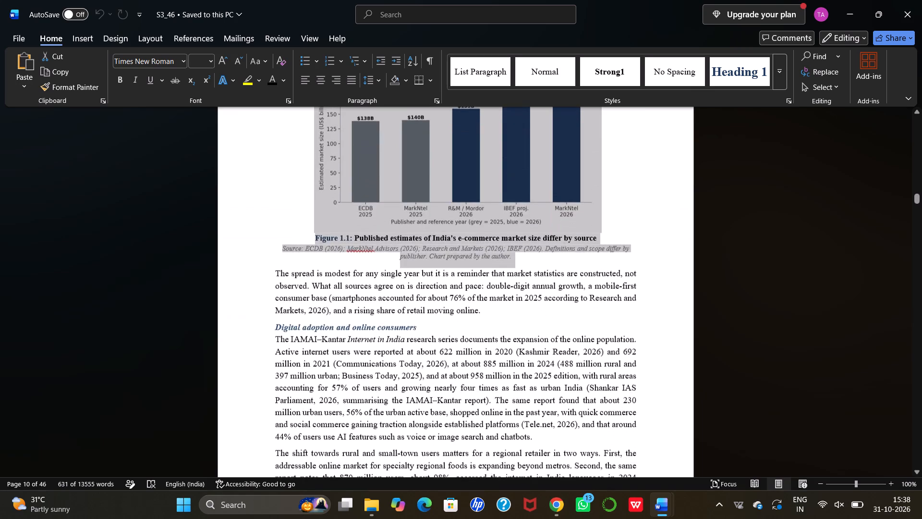
{"action": "scroll", "coordinate": [503, 321], "scroll_direction": "down", "scroll_amount": 3}
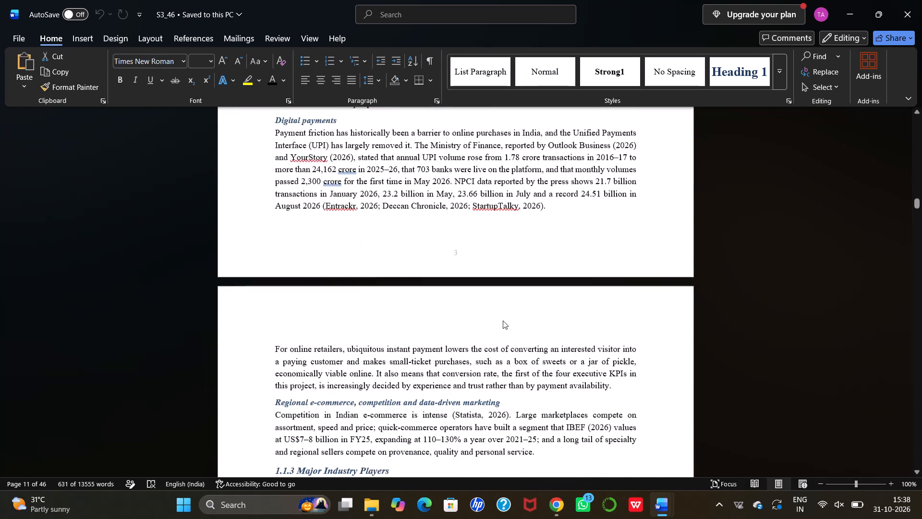
{"action": "scroll", "coordinate": [503, 321], "scroll_direction": "down", "scroll_amount": 3}
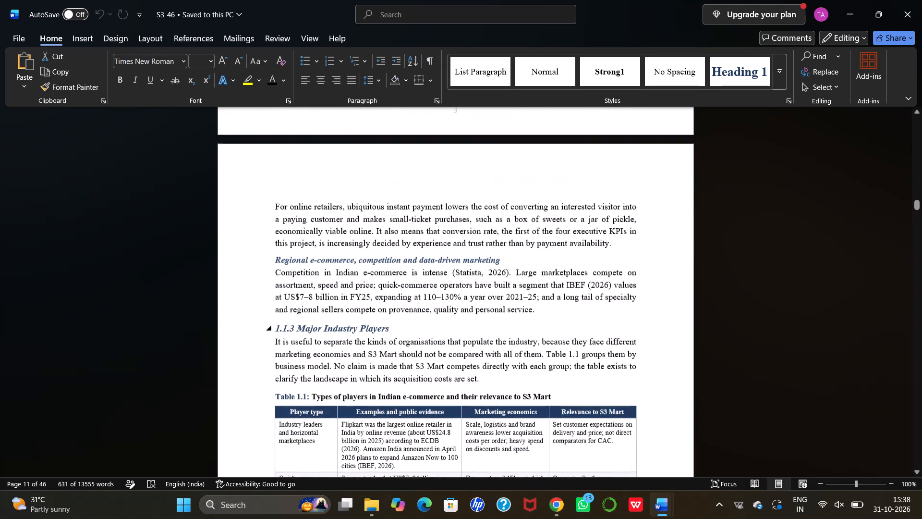
{"action": "scroll", "coordinate": [503, 321], "scroll_direction": "down", "scroll_amount": 1}
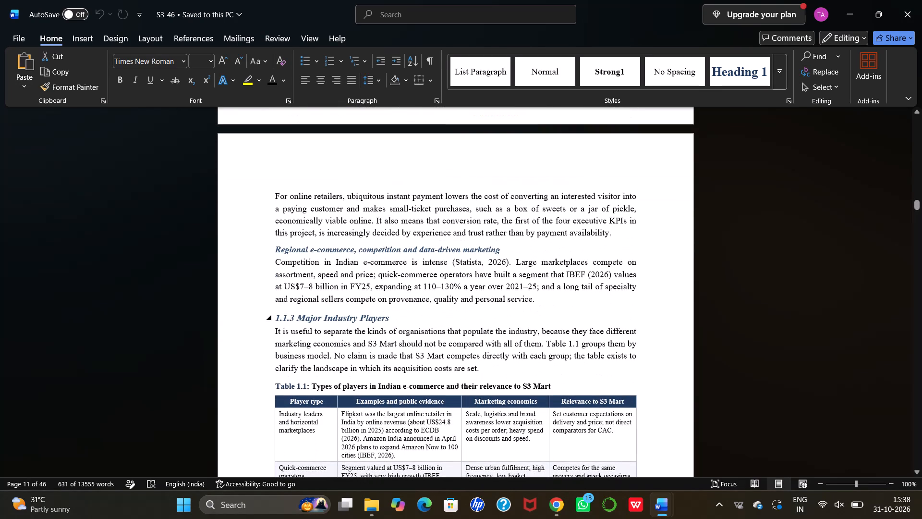
{"action": "scroll", "coordinate": [397, 313], "scroll_direction": "down", "scroll_amount": 2}
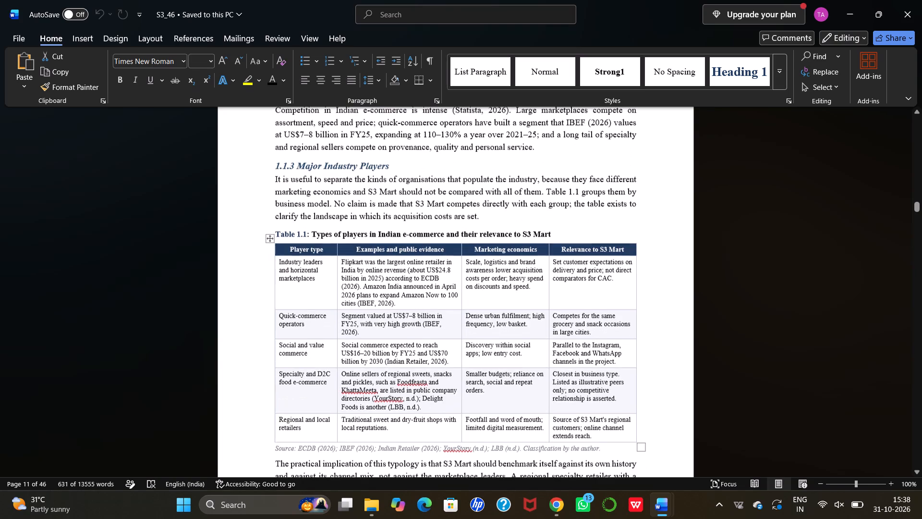
{"action": "scroll", "coordinate": [397, 313], "scroll_direction": "down", "scroll_amount": 1}
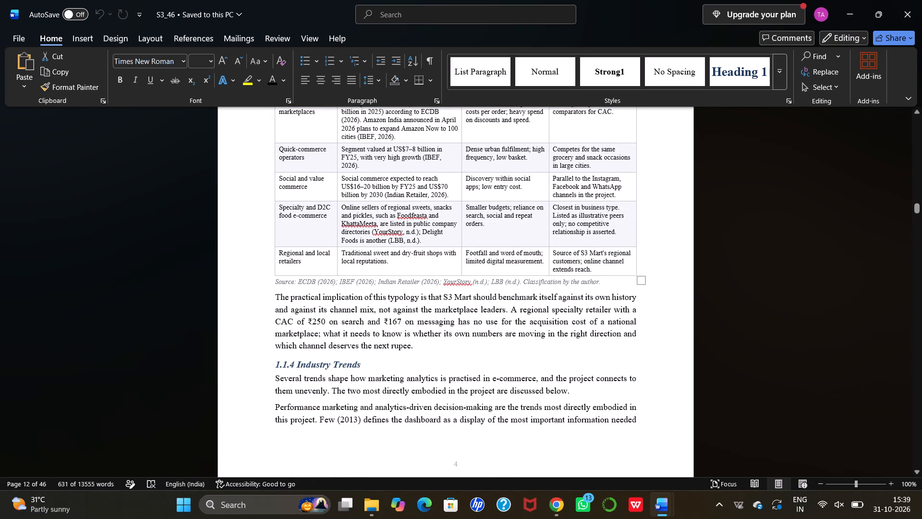
{"action": "scroll", "coordinate": [420, 354], "scroll_direction": "up", "scroll_amount": 1}
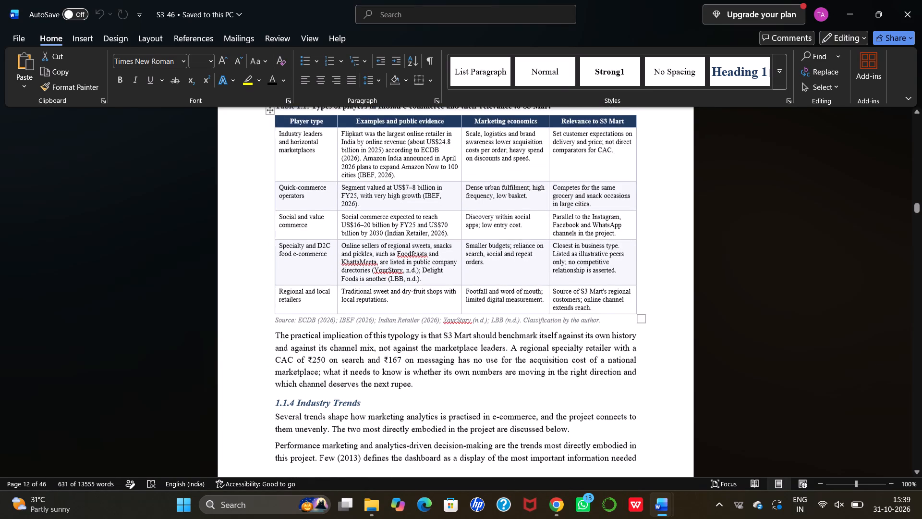
{"action": "scroll", "coordinate": [420, 354], "scroll_direction": "up", "scroll_amount": 4}
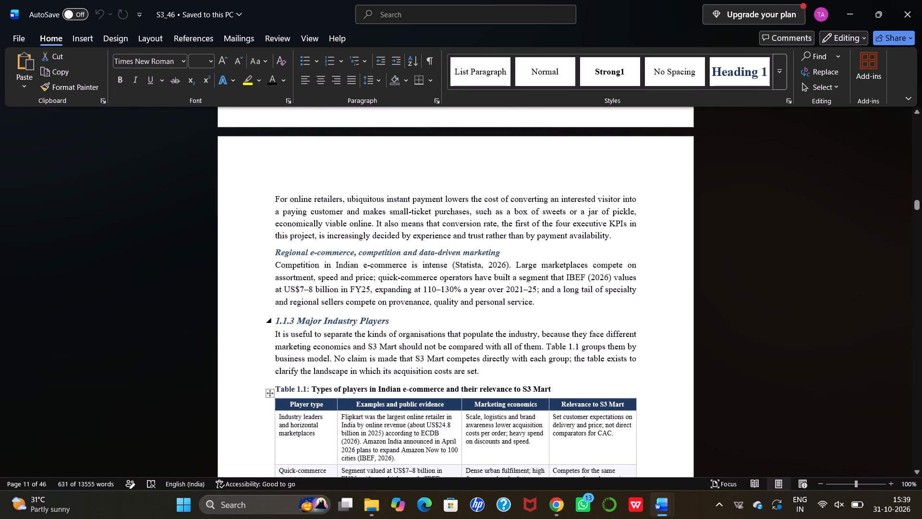
{"action": "scroll", "coordinate": [297, 320], "scroll_direction": "up", "scroll_amount": 3}
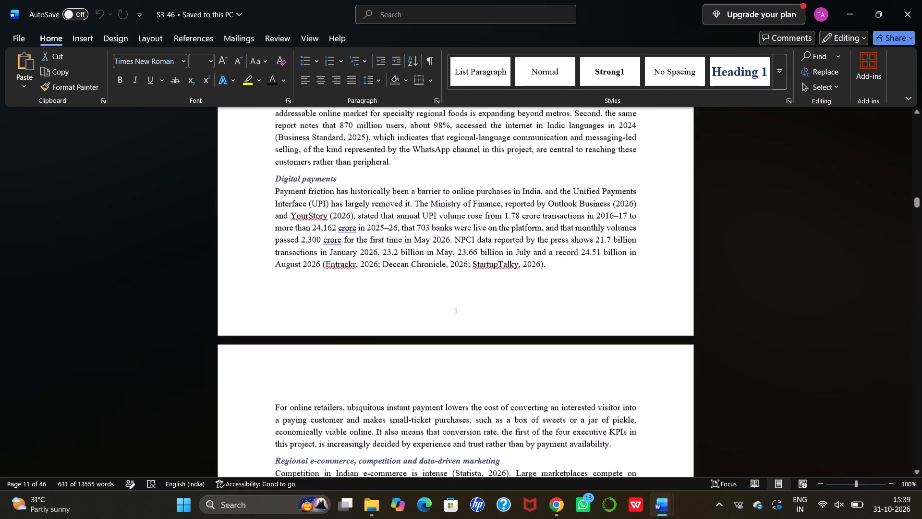
{"action": "scroll", "coordinate": [297, 320], "scroll_direction": "up", "scroll_amount": 5}
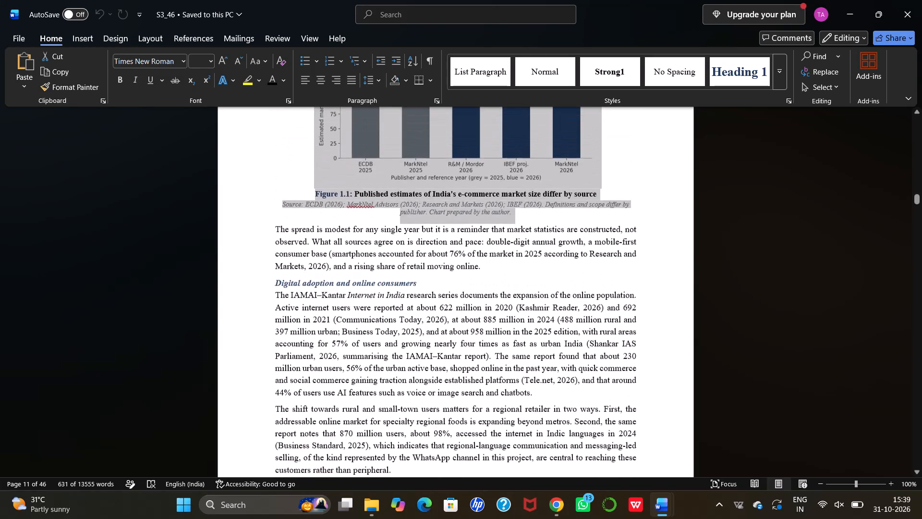
{"action": "scroll", "coordinate": [297, 320], "scroll_direction": "up", "scroll_amount": 4}
{"action": "scroll", "coordinate": [297, 320], "scroll_direction": "down", "scroll_amount": 6}
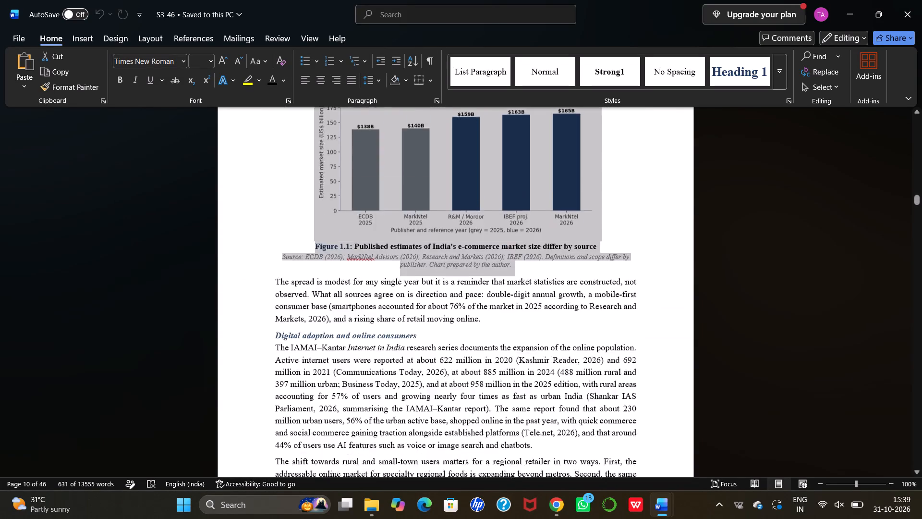
{"action": "scroll", "coordinate": [297, 320], "scroll_direction": "down", "scroll_amount": 4}
{"action": "scroll", "coordinate": [297, 320], "scroll_direction": "up", "scroll_amount": 1}
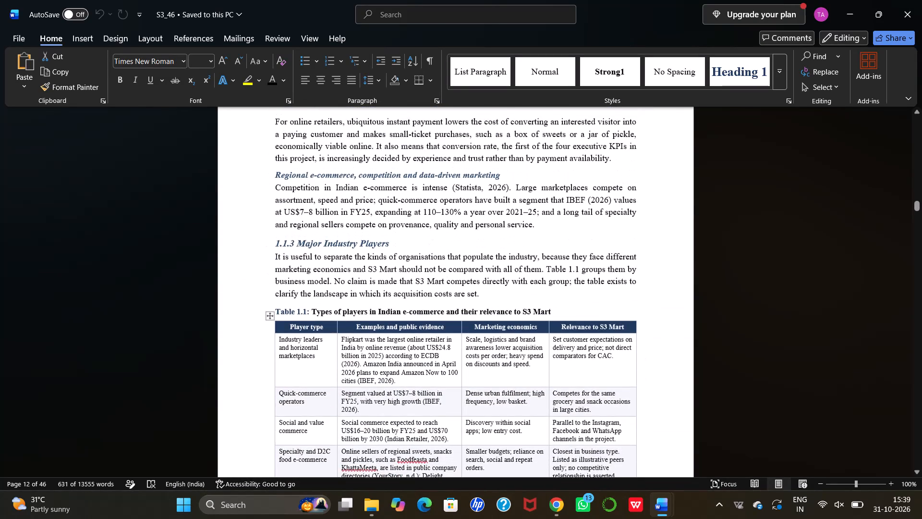
{"action": "scroll", "coordinate": [297, 320], "scroll_direction": "up", "scroll_amount": 1}
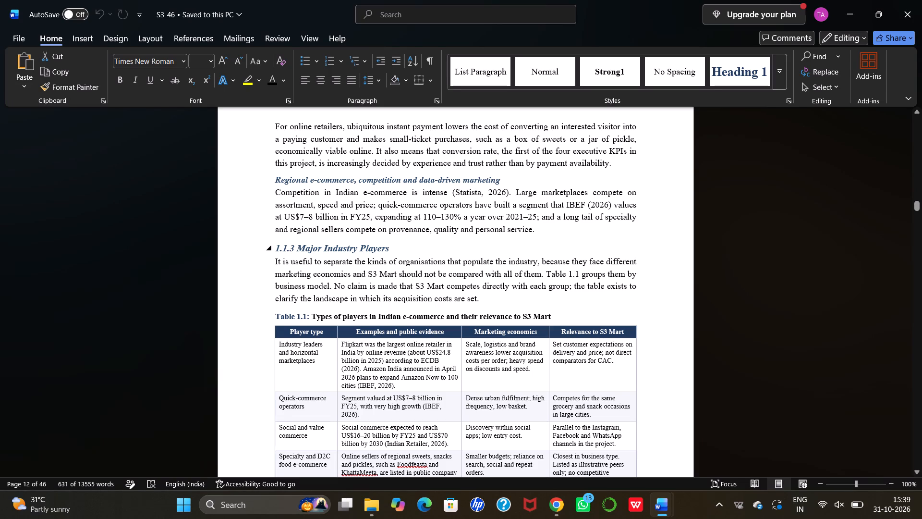
{"action": "scroll", "coordinate": [372, 333], "scroll_direction": "down", "scroll_amount": 2}
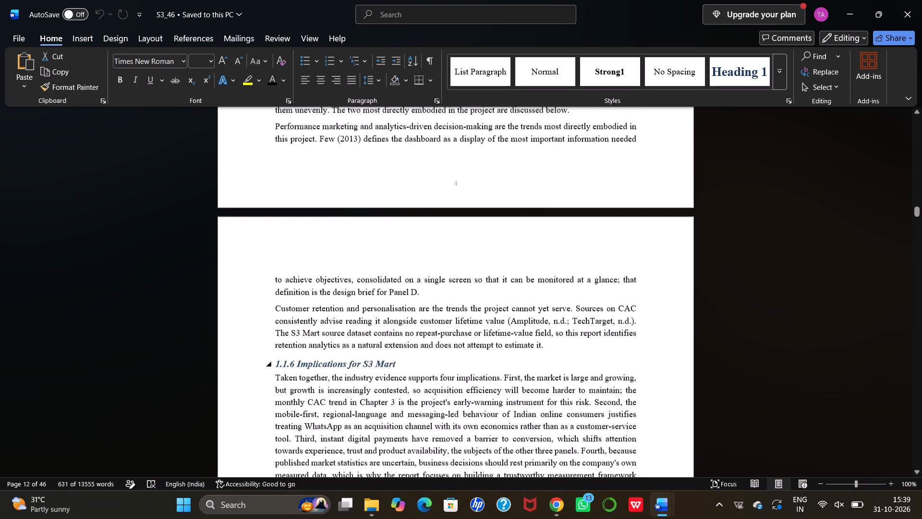
{"action": "scroll", "coordinate": [372, 333], "scroll_direction": "down", "scroll_amount": 1}
{"action": "scroll", "coordinate": [372, 333], "scroll_direction": "right", "scroll_amount": 1}
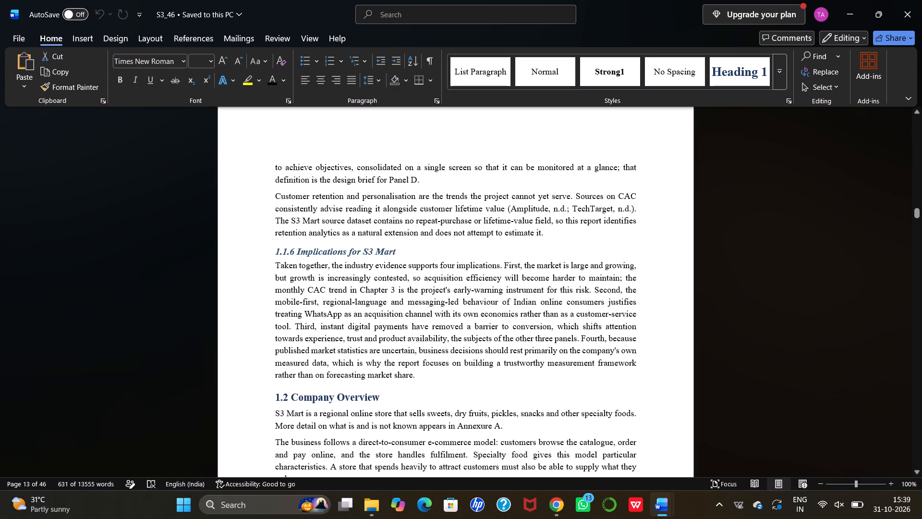
In S3_46, copy section 1.1.3 Major Industry Players with Table 1.1, its source note and the paragraph ending "deserves the next rupee.".
{"action": "scroll", "coordinate": [383, 293], "scroll_direction": "up", "scroll_amount": 2}
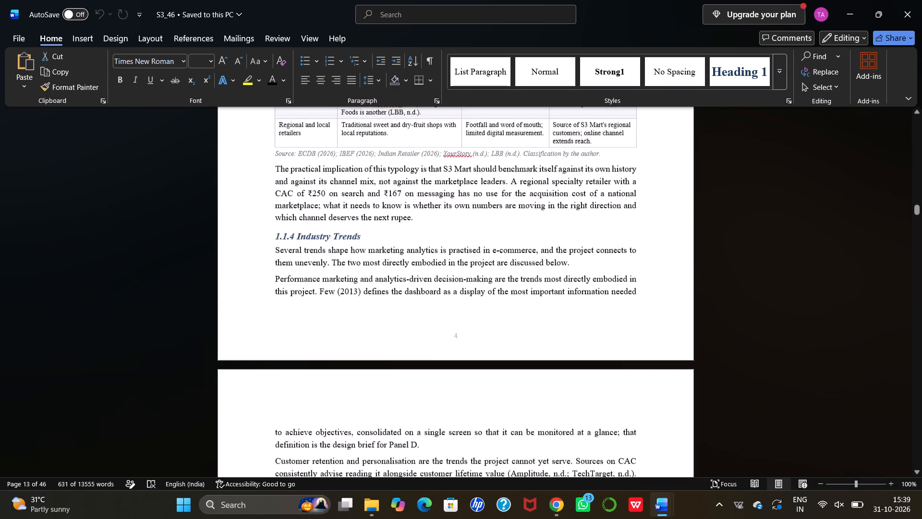
{"action": "scroll", "coordinate": [383, 293], "scroll_direction": "up", "scroll_amount": 4}
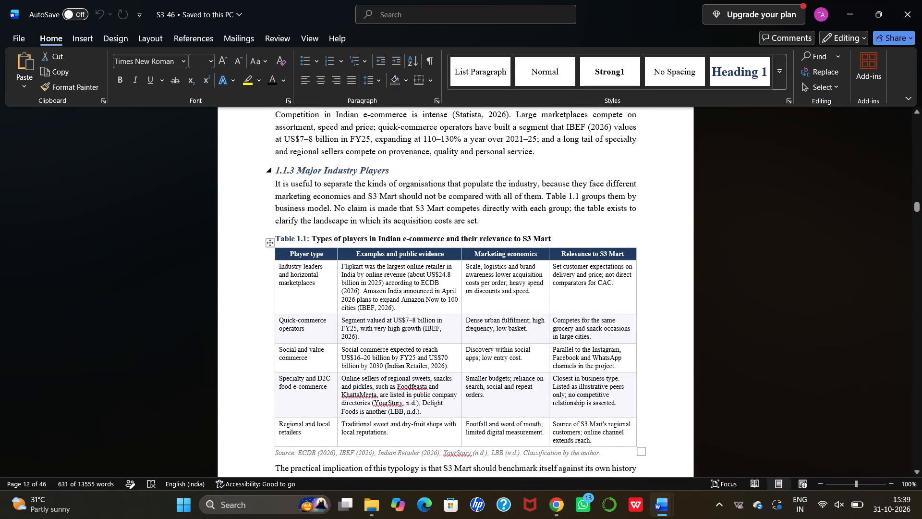
{"action": "left_click_drag", "start_coordinate": [284, 170], "coordinate": [389, 429]}
{"action": "scroll", "coordinate": [386, 414], "scroll_direction": "up", "scroll_amount": 1}
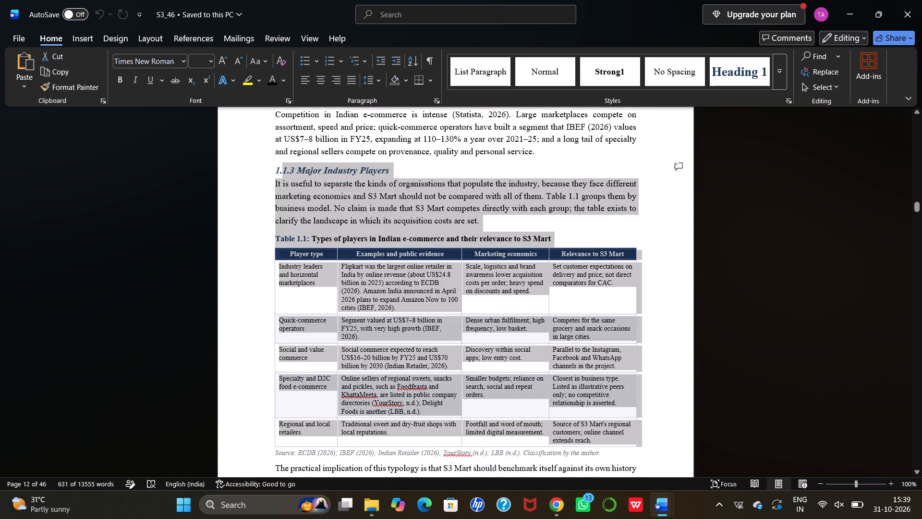
{"action": "scroll", "coordinate": [389, 429], "scroll_direction": "up", "scroll_amount": 1}
{"action": "left_click_drag", "start_coordinate": [389, 429], "coordinate": [413, 429]}
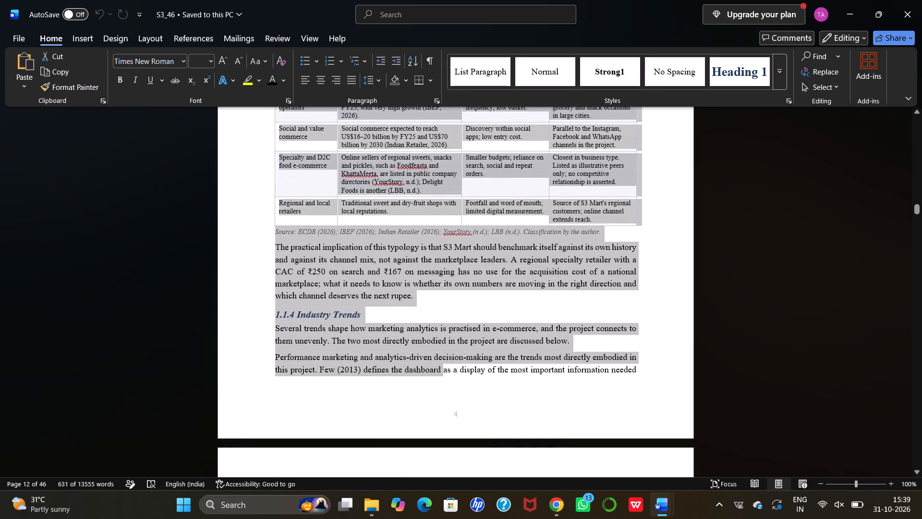
{"action": "left_click_drag", "start_coordinate": [413, 429], "coordinate": [470, 466]}
{"action": "scroll", "coordinate": [419, 428], "scroll_direction": "right", "scroll_amount": 1}
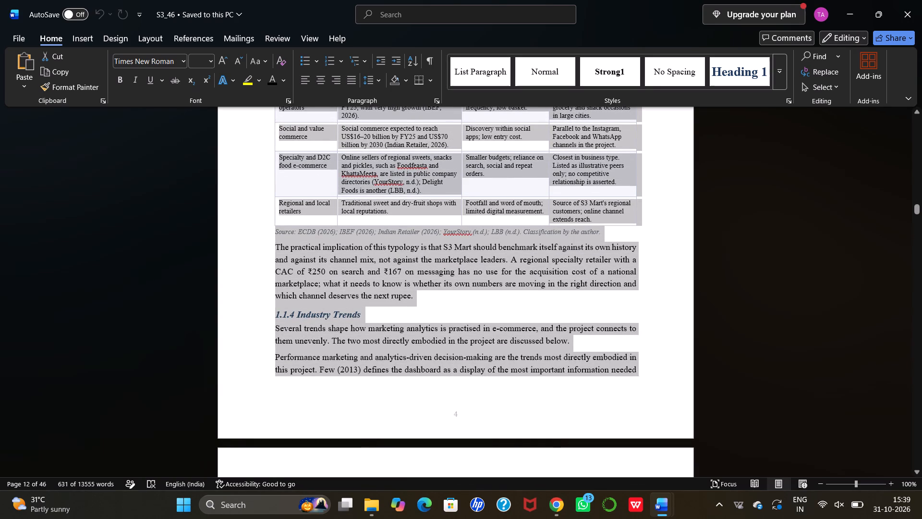
{"action": "left_click_drag", "start_coordinate": [470, 466], "coordinate": [477, 345]}
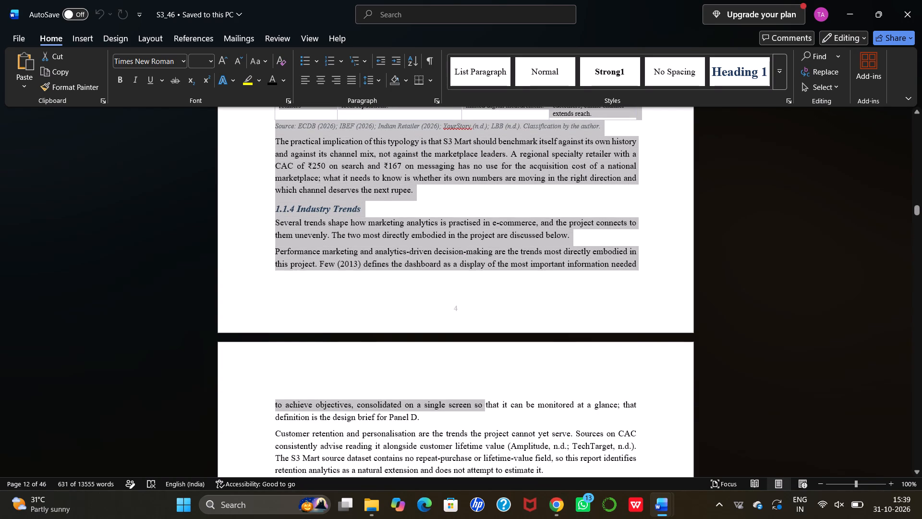
{"action": "left_click_drag", "start_coordinate": [477, 345], "coordinate": [425, 341]}
{"action": "scroll", "coordinate": [463, 344], "scroll_direction": "left", "scroll_amount": 1}
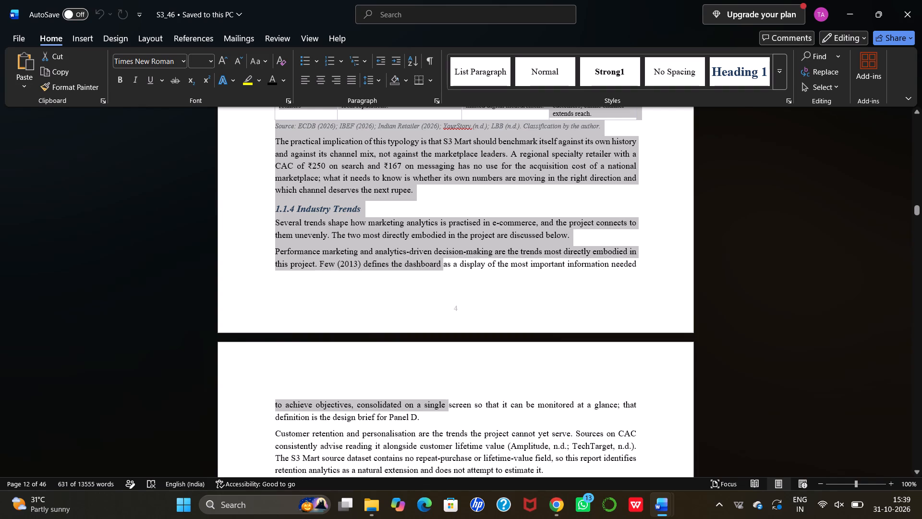
{"action": "scroll", "coordinate": [425, 341], "scroll_direction": "left", "scroll_amount": 1}
{"action": "left_click_drag", "start_coordinate": [425, 341], "coordinate": [391, 199]}
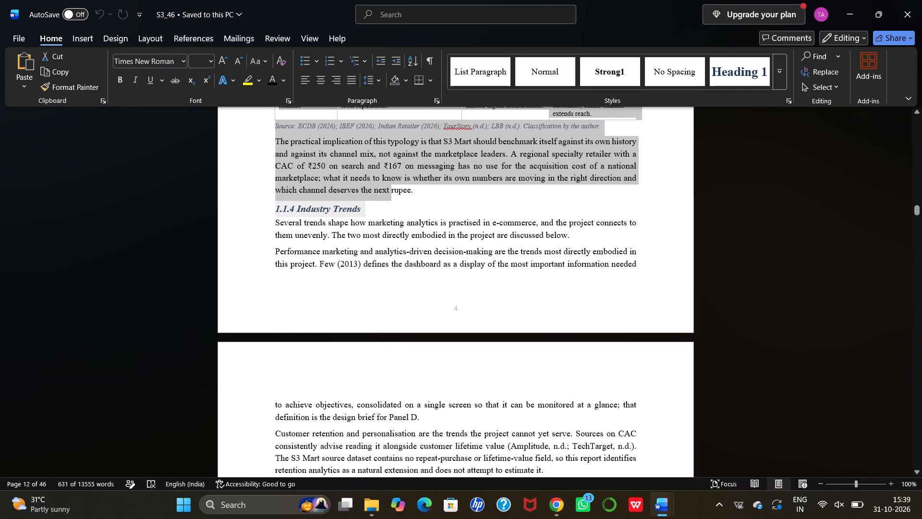
{"action": "left_click_drag", "start_coordinate": [391, 199], "coordinate": [415, 194]}
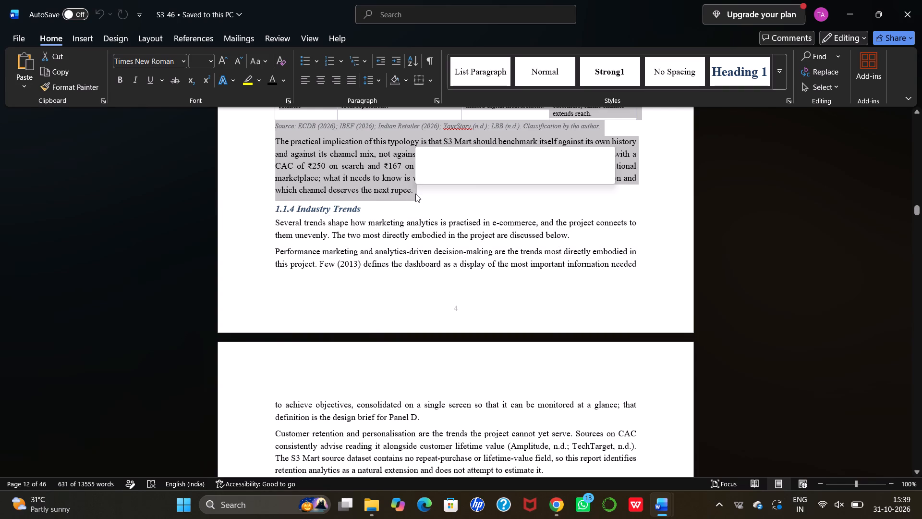
{"action": "key", "text": "ctrl+c"}
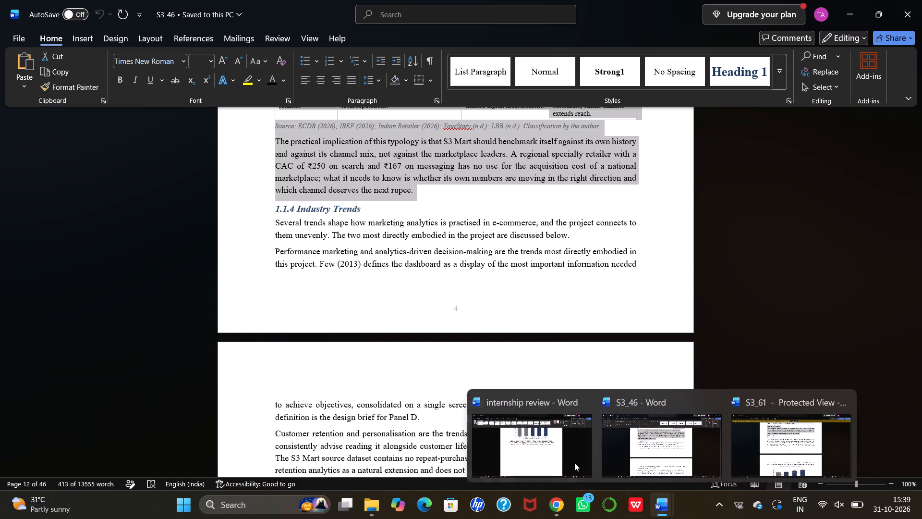
Paste the copied Major Industry Players section and Table 1.1 below the Figure 1.1 source note in the internship review report.
{"action": "left_click", "coordinate": [558, 457]}
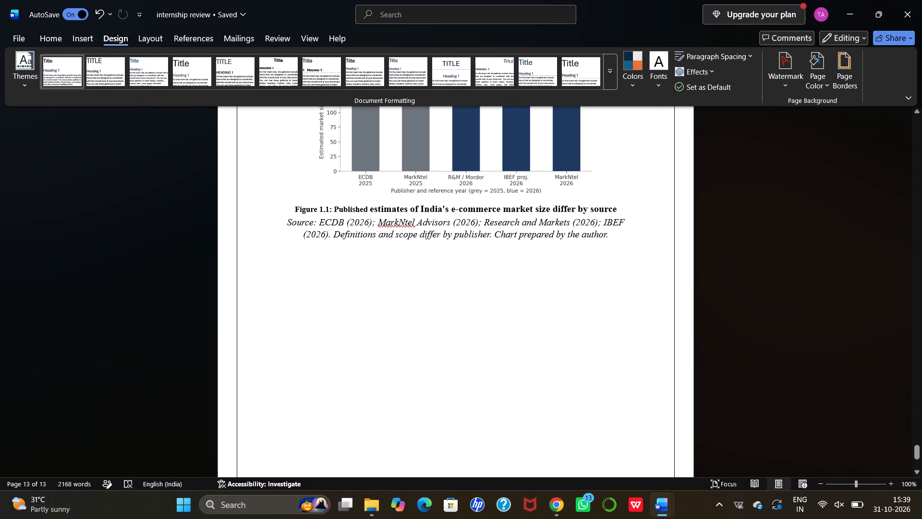
{"action": "key", "text": "ctrl+v"}
Review the internship review report from the List of Figures through Chapter 1 to the end of the pasted Table 1.1 section.
{"action": "scroll", "coordinate": [276, 261], "scroll_direction": "up", "scroll_amount": 3}
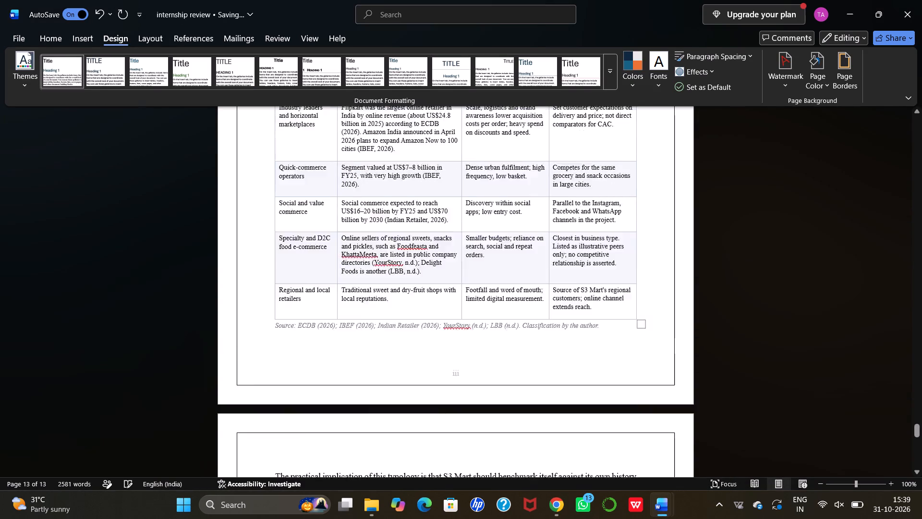
{"action": "scroll", "coordinate": [276, 261], "scroll_direction": "up", "scroll_amount": 12}
{"action": "scroll", "coordinate": [276, 261], "scroll_direction": "down", "scroll_amount": 1}
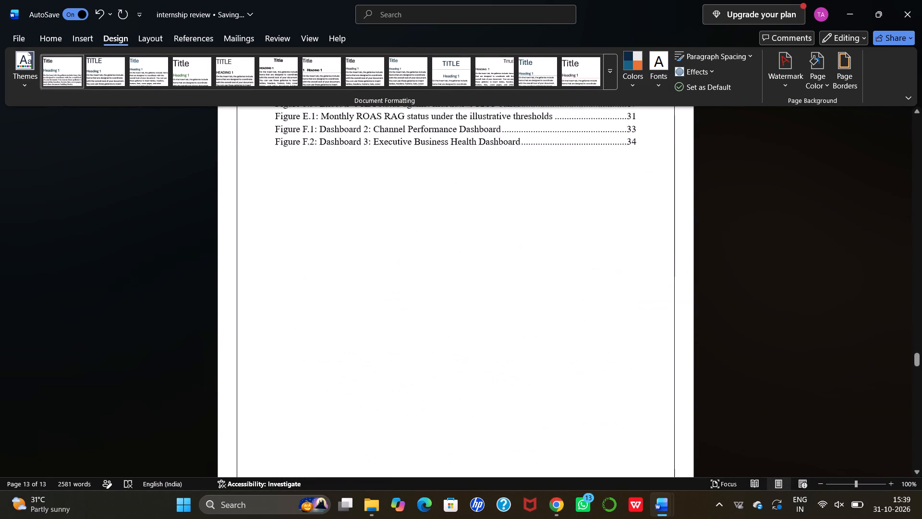
{"action": "scroll", "coordinate": [276, 261], "scroll_direction": "down", "scroll_amount": 5}
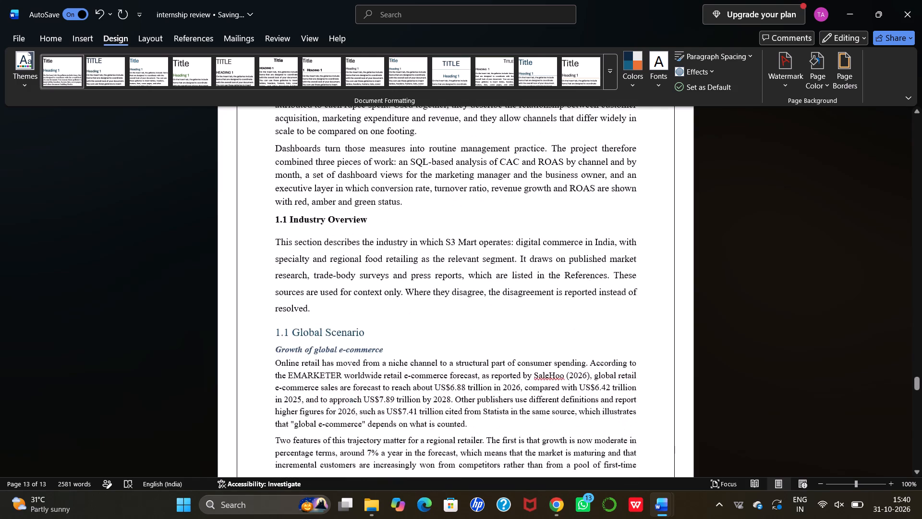
{"action": "scroll", "coordinate": [276, 261], "scroll_direction": "down", "scroll_amount": 6}
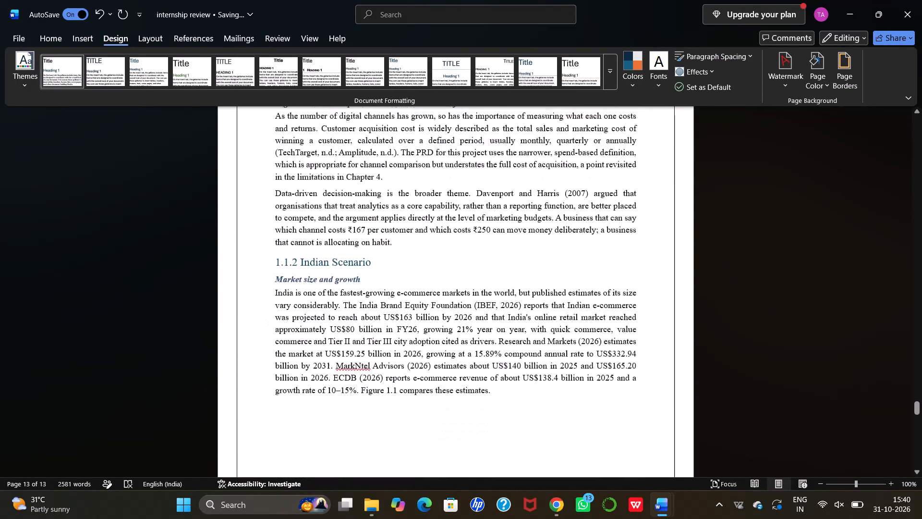
{"action": "scroll", "coordinate": [276, 261], "scroll_direction": "down", "scroll_amount": 5}
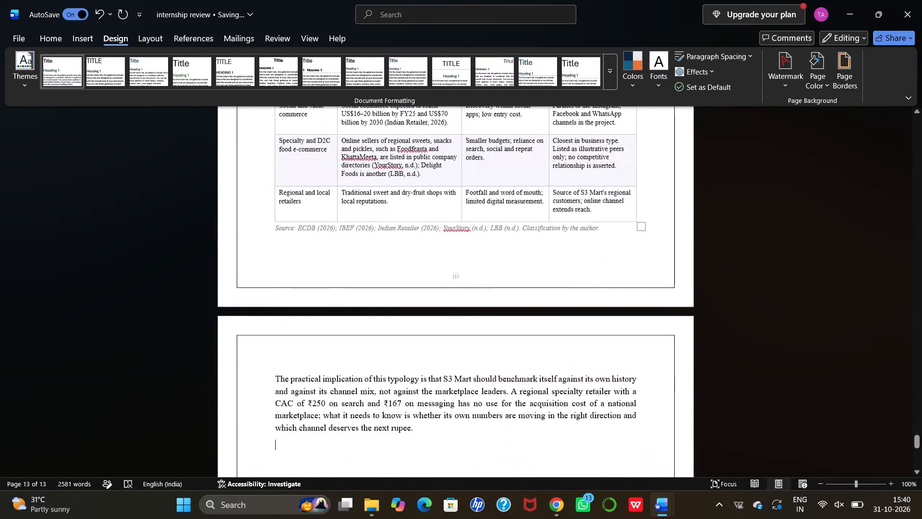
{"action": "scroll", "coordinate": [276, 261], "scroll_direction": "down", "scroll_amount": 4}
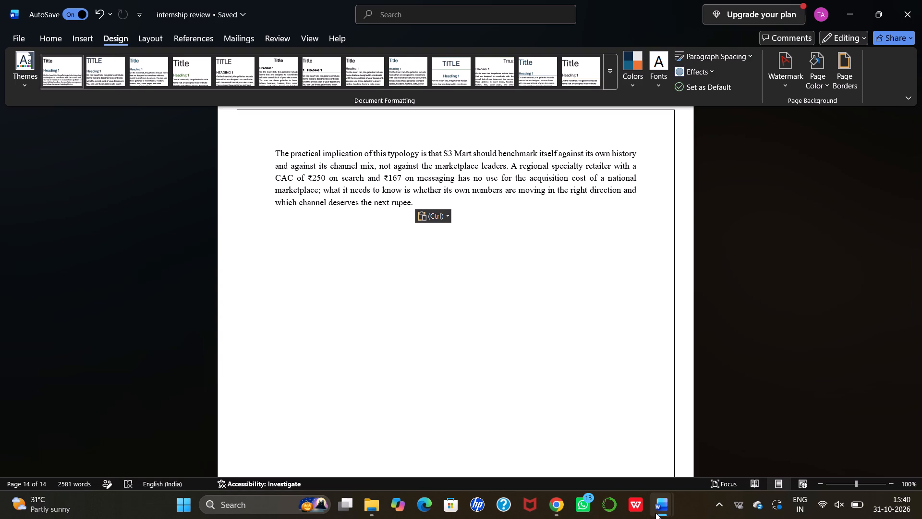
In S3_46, examine the content from 1.1.4 Industry Trends through 1.1.6 Implications for S3 Mart to 1.2 Company Overview and Table 1.2.
{"action": "left_click", "coordinate": [657, 469]}
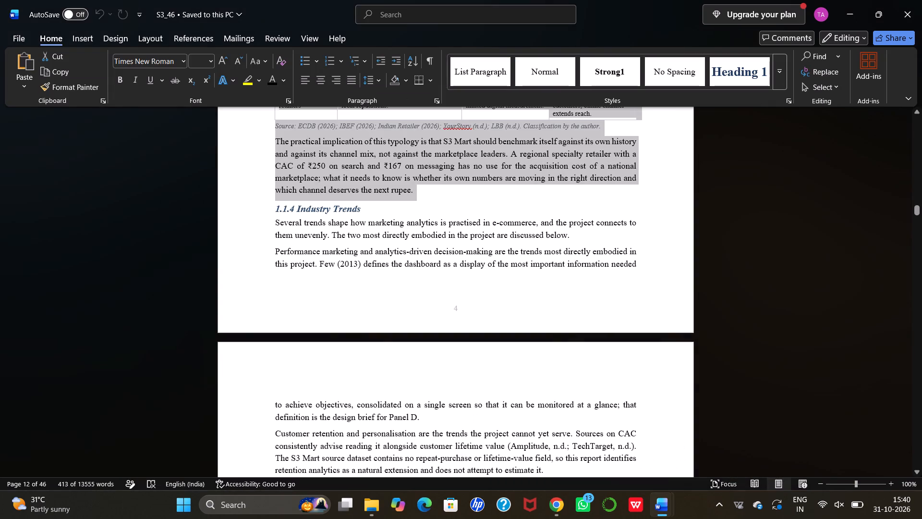
{"action": "scroll", "coordinate": [505, 364], "scroll_direction": "down", "scroll_amount": 4}
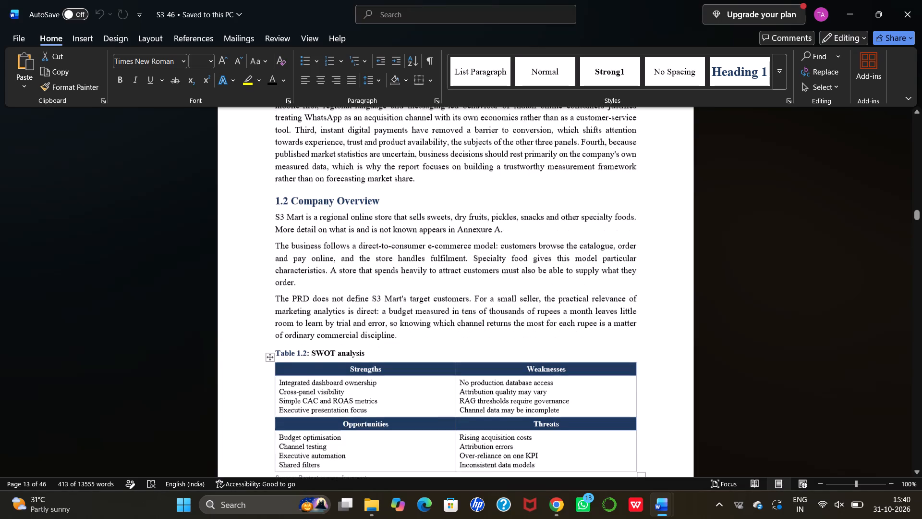
{"action": "scroll", "coordinate": [505, 364], "scroll_direction": "down", "scroll_amount": 1}
{"action": "scroll", "coordinate": [505, 364], "scroll_direction": "up", "scroll_amount": 2}
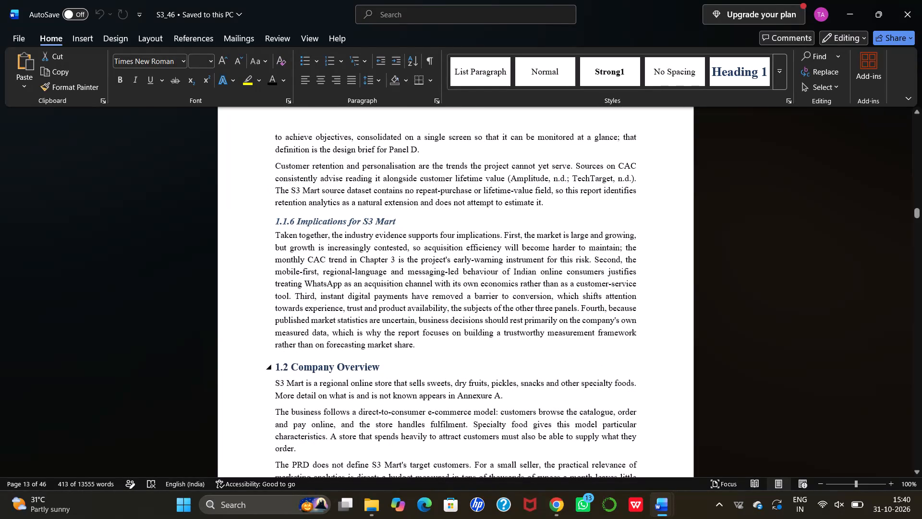
{"action": "scroll", "coordinate": [405, 363], "scroll_direction": "down", "scroll_amount": 1}
{"action": "scroll", "coordinate": [405, 363], "scroll_direction": "up", "scroll_amount": 1, "text": "ctrl"}
{"action": "scroll", "coordinate": [405, 363], "scroll_direction": "down", "scroll_amount": 1, "text": "ctrl"}
{"action": "scroll", "coordinate": [405, 363], "scroll_direction": "down", "scroll_amount": 2}
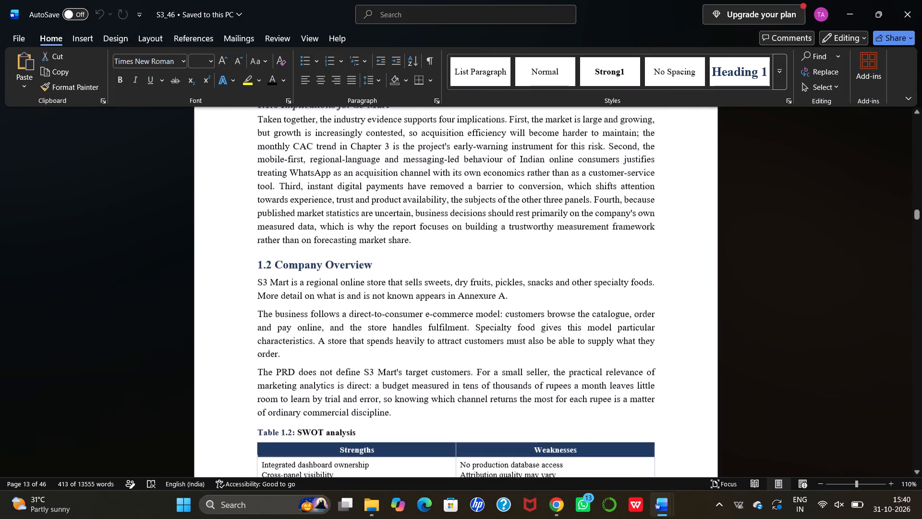
{"action": "scroll", "coordinate": [405, 363], "scroll_direction": "down", "scroll_amount": 1}
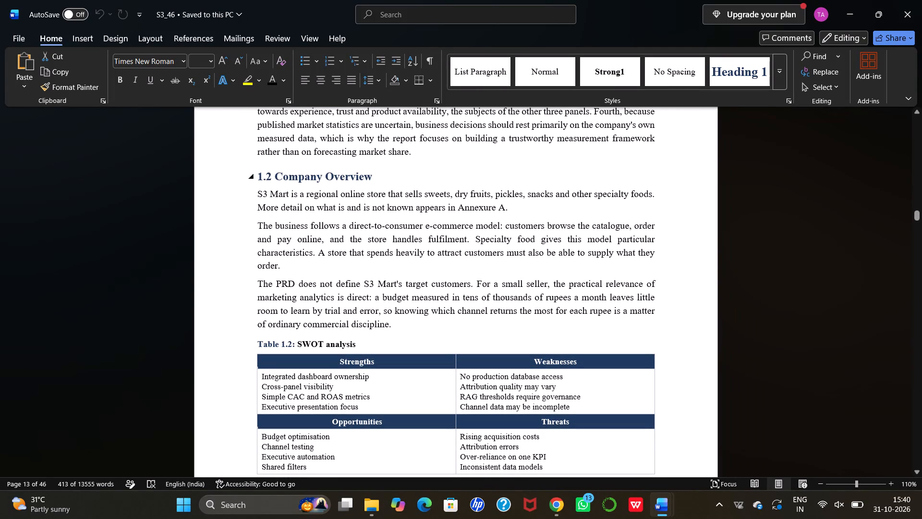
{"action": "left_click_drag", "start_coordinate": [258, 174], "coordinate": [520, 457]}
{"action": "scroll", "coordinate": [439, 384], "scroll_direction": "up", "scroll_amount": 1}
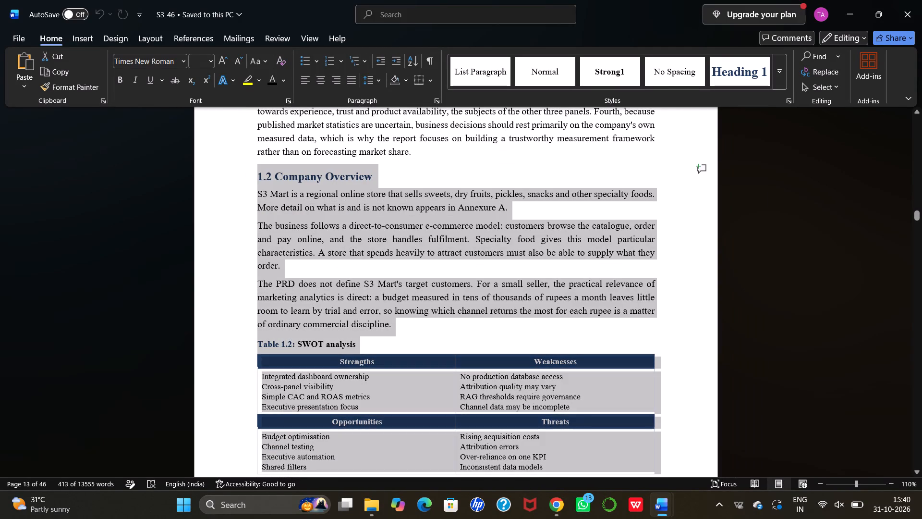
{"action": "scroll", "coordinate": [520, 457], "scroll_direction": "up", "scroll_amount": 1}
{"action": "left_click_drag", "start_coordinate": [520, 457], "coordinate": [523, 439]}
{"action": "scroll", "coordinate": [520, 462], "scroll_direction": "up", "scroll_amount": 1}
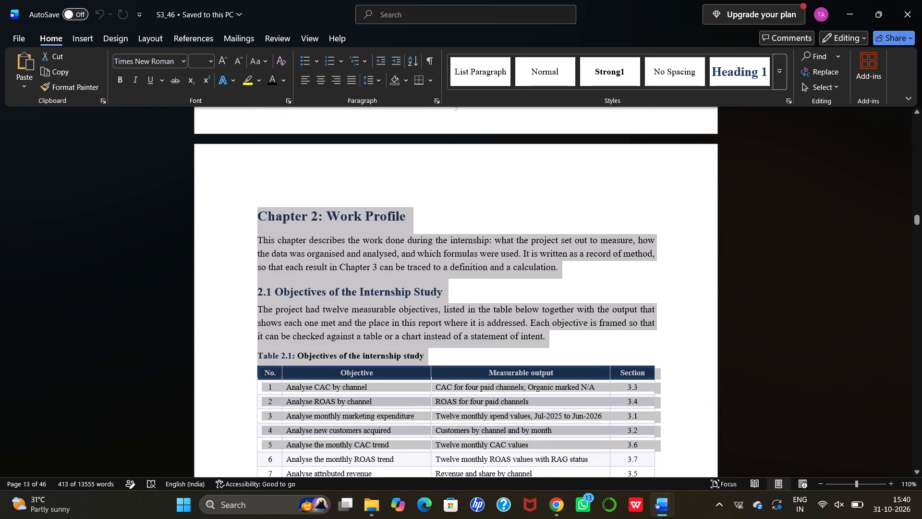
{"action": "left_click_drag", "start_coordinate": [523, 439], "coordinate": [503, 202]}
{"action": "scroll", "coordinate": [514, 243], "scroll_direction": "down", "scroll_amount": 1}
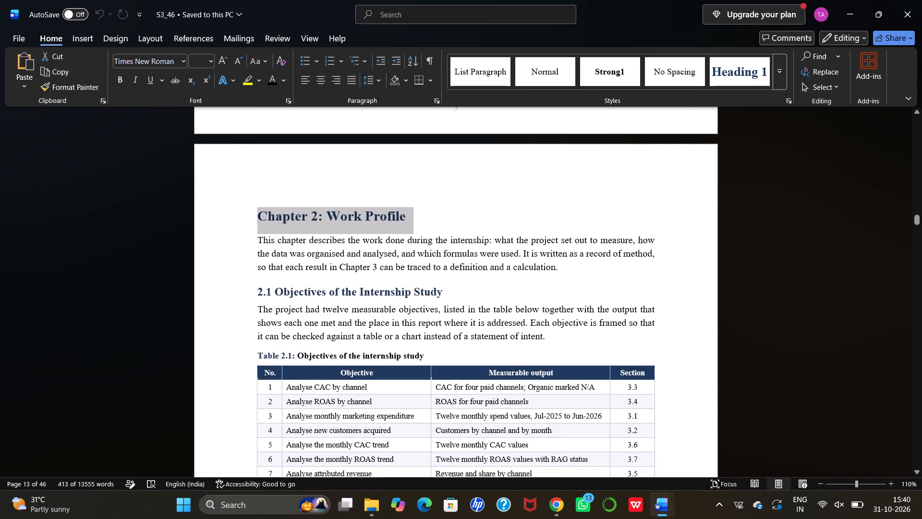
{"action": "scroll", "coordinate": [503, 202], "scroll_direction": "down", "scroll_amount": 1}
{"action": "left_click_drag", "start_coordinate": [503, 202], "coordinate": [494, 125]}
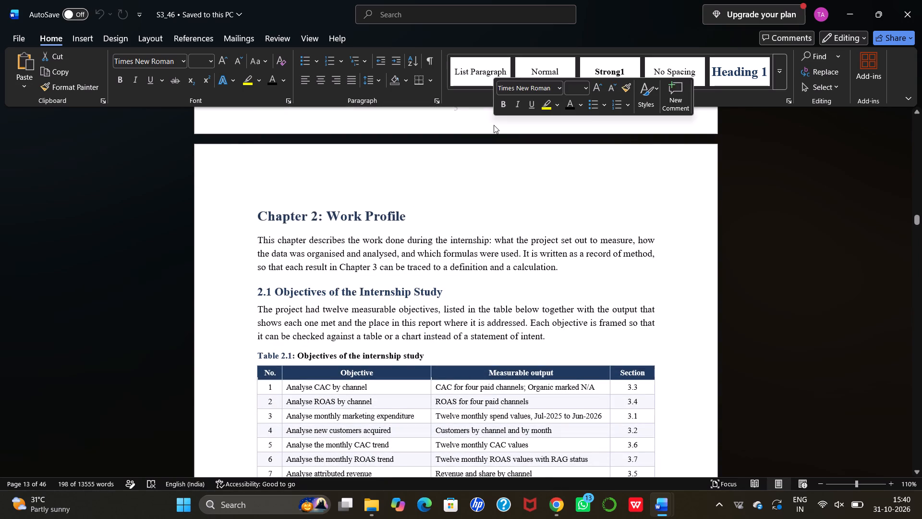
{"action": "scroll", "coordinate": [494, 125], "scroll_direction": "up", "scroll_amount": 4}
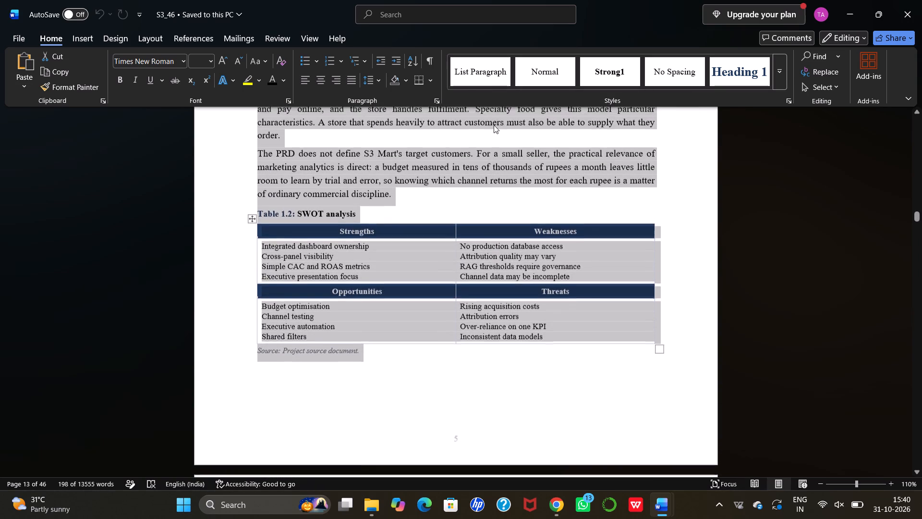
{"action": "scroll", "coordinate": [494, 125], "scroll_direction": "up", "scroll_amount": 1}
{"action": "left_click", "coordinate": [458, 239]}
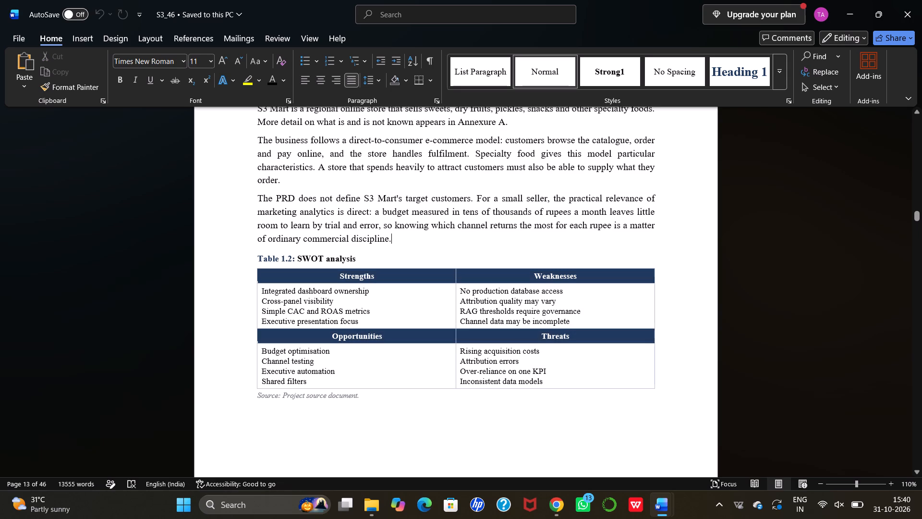
In S3_46, copy section 1.2 Company Overview with Table 1.2: SWOT analysis, leaving out the source note below the table.
{"action": "scroll", "coordinate": [458, 239], "scroll_direction": "up", "scroll_amount": 1}
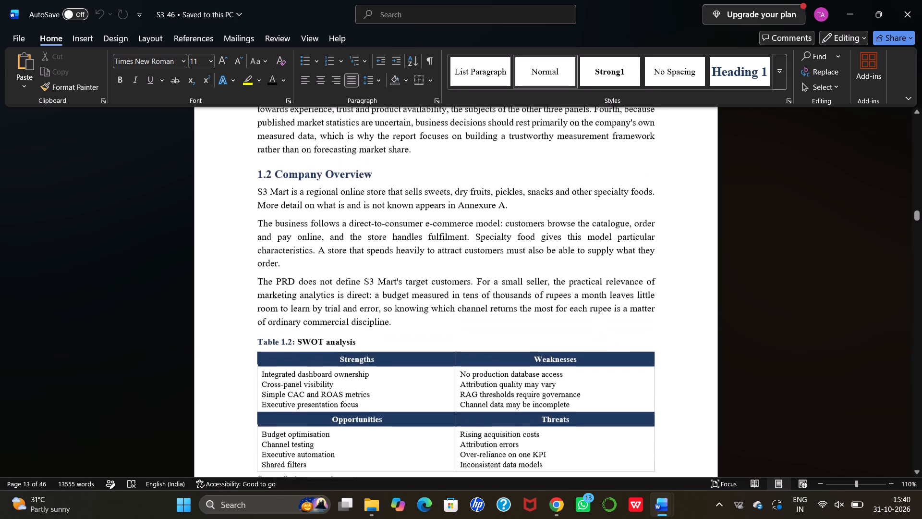
{"action": "scroll", "coordinate": [458, 239], "scroll_direction": "up", "scroll_amount": 1}
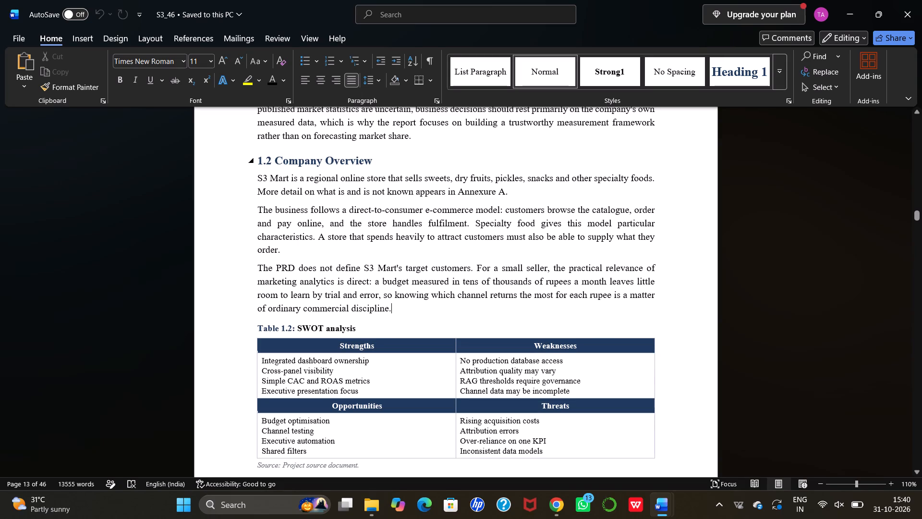
{"action": "left_click_drag", "start_coordinate": [257, 158], "coordinate": [518, 454]}
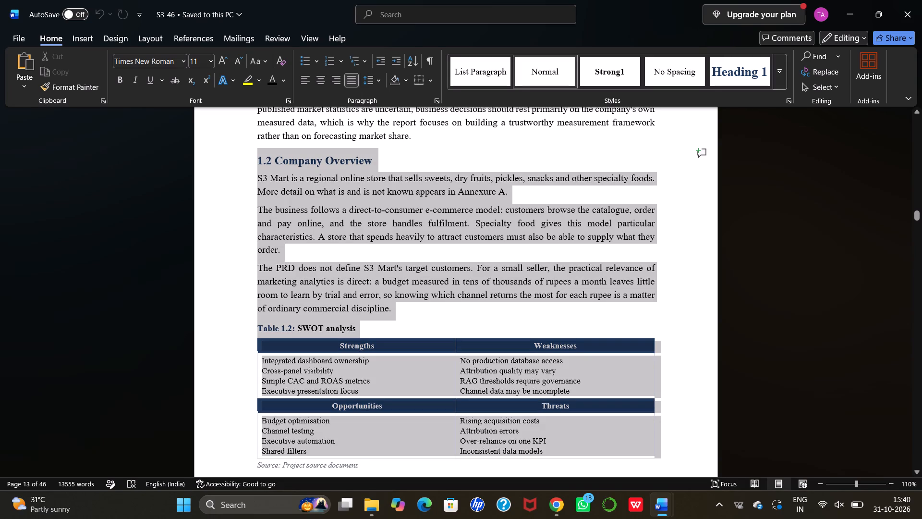
{"action": "left_click_drag", "start_coordinate": [518, 454], "coordinate": [521, 388]}
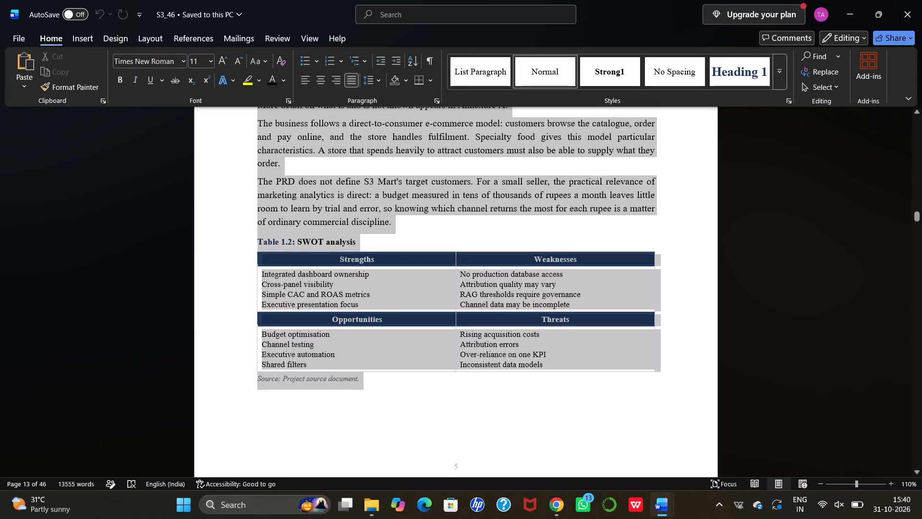
{"action": "left_click_drag", "start_coordinate": [521, 388], "coordinate": [688, 368]}
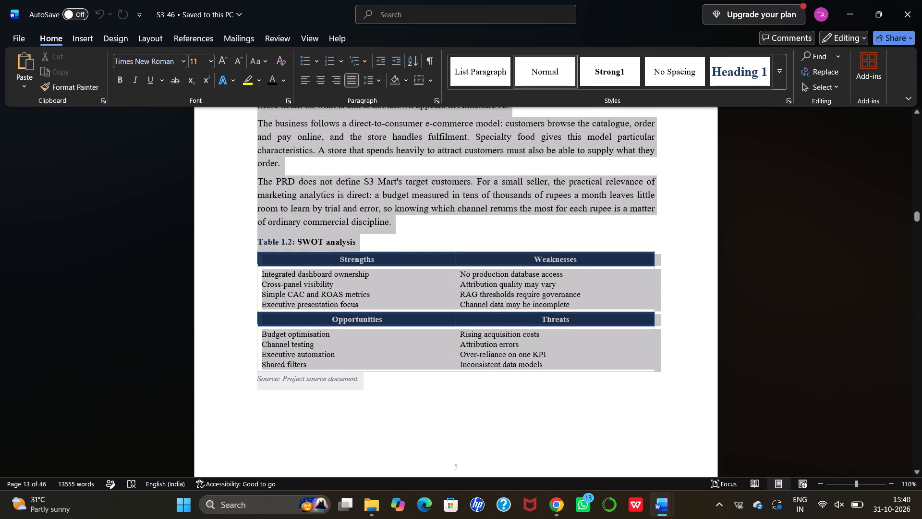
{"action": "left_click_drag", "start_coordinate": [688, 368], "coordinate": [685, 371]}
{"action": "key", "text": "ctrl+c"}
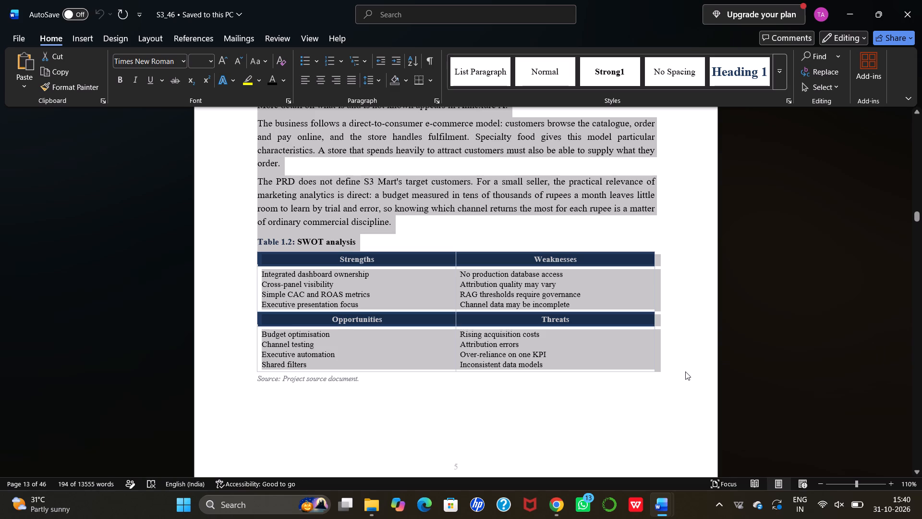
Paste the copied Company Overview section and Table 1.2 into the internship review report, below the paragraph ending "deserves the next rupee.".
{"action": "left_click", "coordinate": [527, 454]}
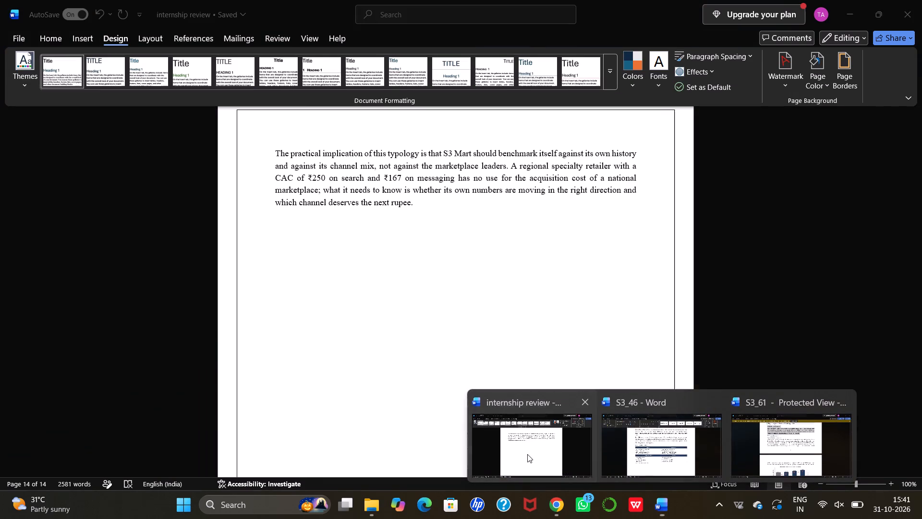
{"action": "key", "text": "ctrl+v"}
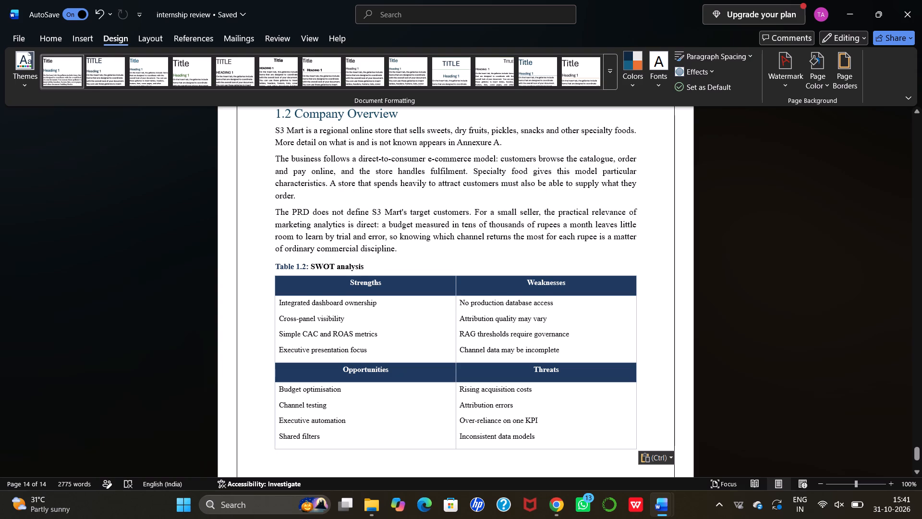
{"action": "scroll", "coordinate": [348, 211], "scroll_direction": "up", "scroll_amount": 1}
{"action": "scroll", "coordinate": [348, 211], "scroll_direction": "down", "scroll_amount": 1}
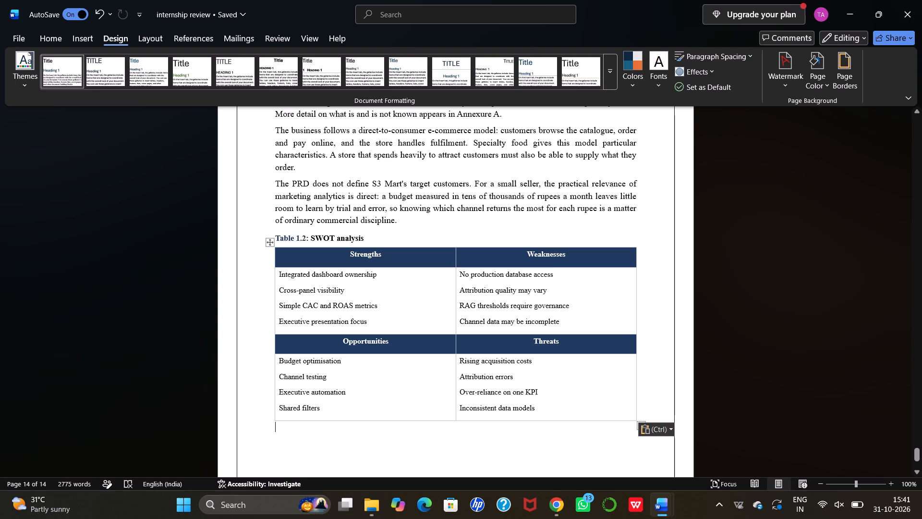
{"action": "scroll", "coordinate": [394, 236], "scroll_direction": "down", "scroll_amount": 1}
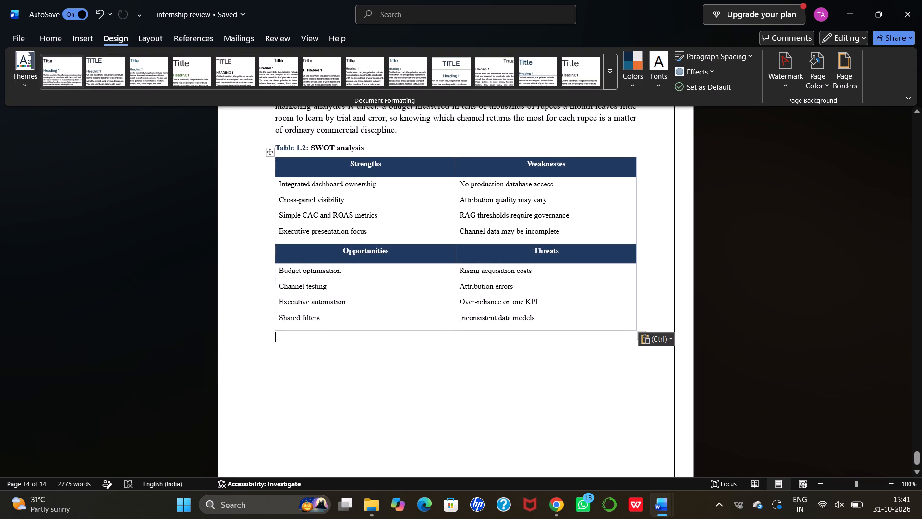
{"action": "scroll", "coordinate": [401, 219], "scroll_direction": "down", "scroll_amount": 1}
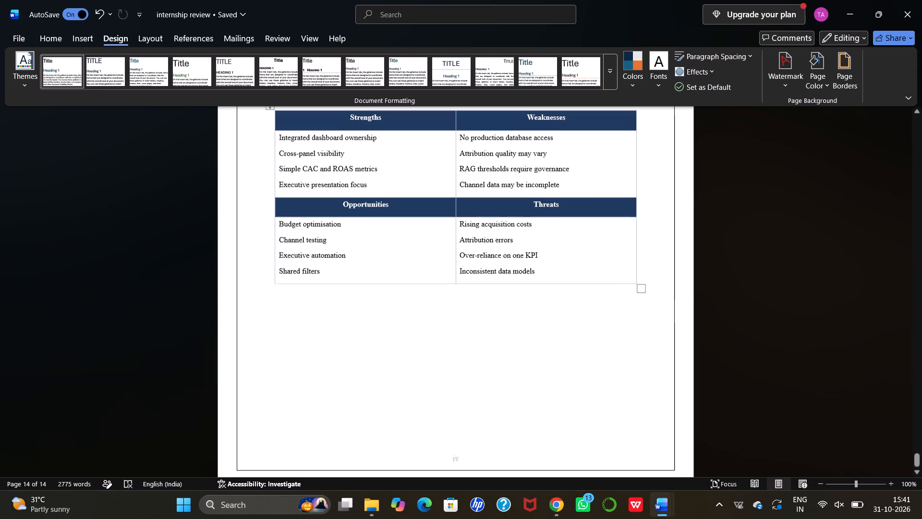
{"action": "scroll", "coordinate": [464, 326], "scroll_direction": "up", "scroll_amount": 1}
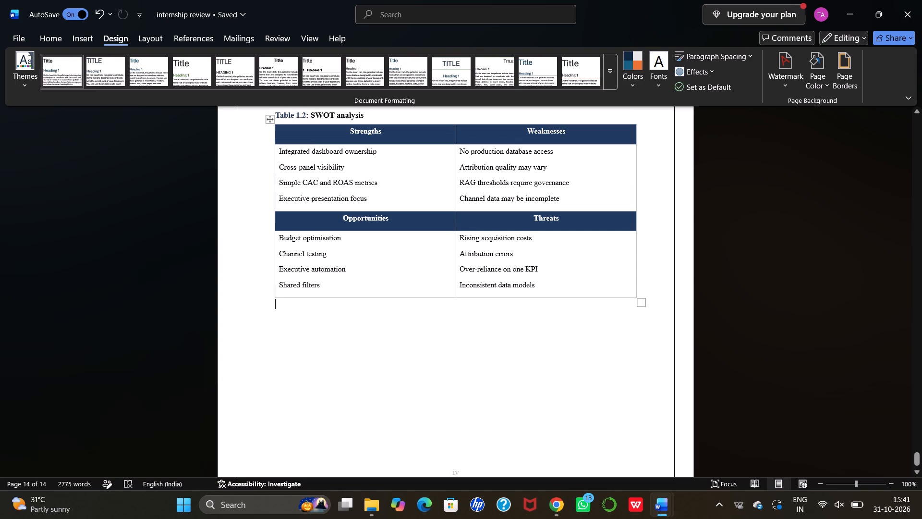
{"action": "left_click", "coordinate": [271, 119]}
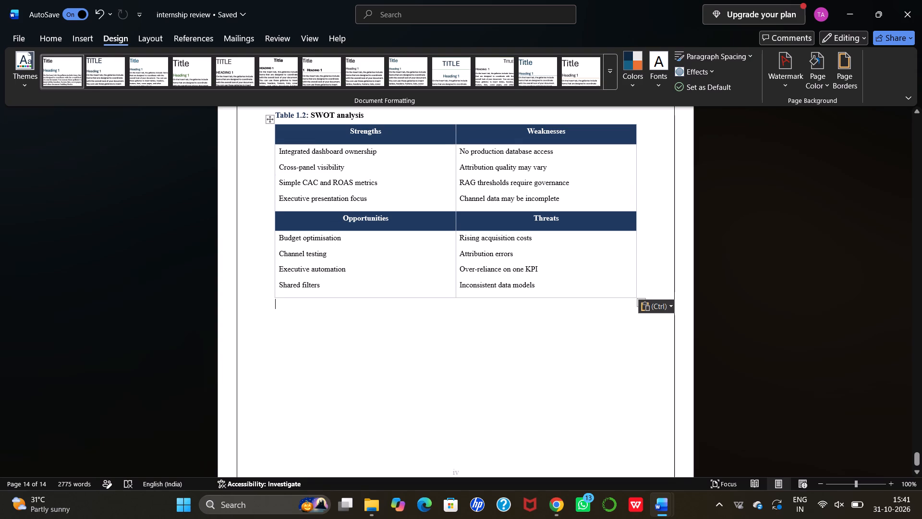
{"action": "left_click", "coordinate": [294, 320]}
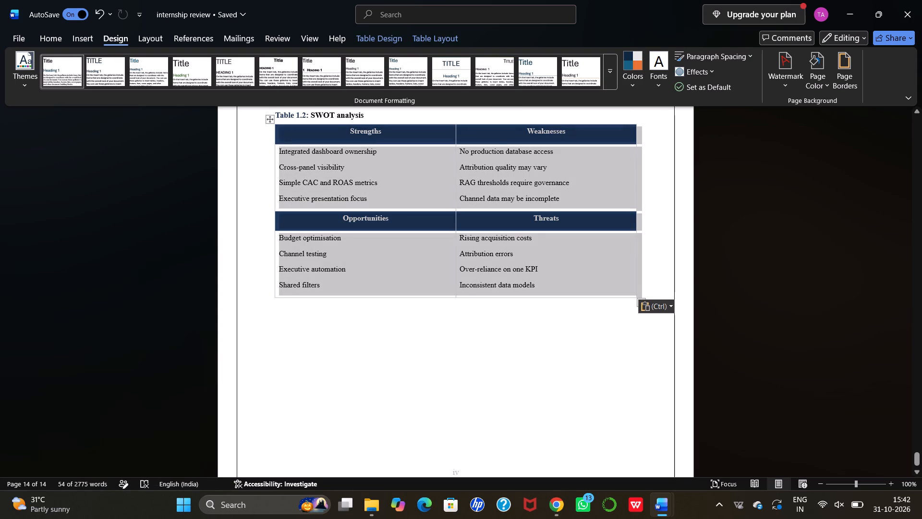
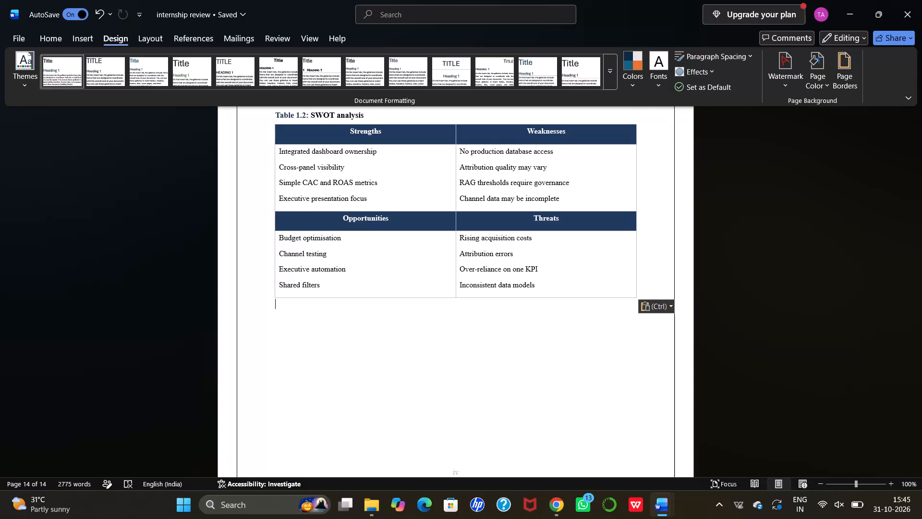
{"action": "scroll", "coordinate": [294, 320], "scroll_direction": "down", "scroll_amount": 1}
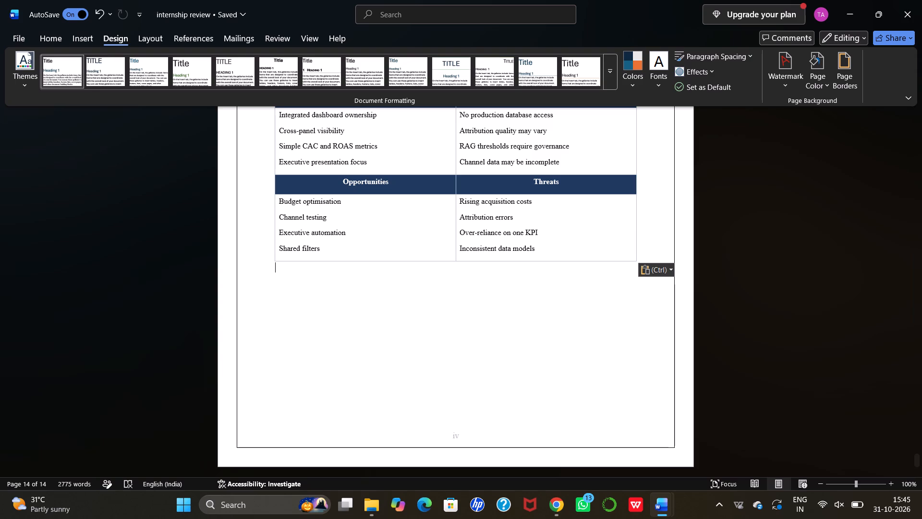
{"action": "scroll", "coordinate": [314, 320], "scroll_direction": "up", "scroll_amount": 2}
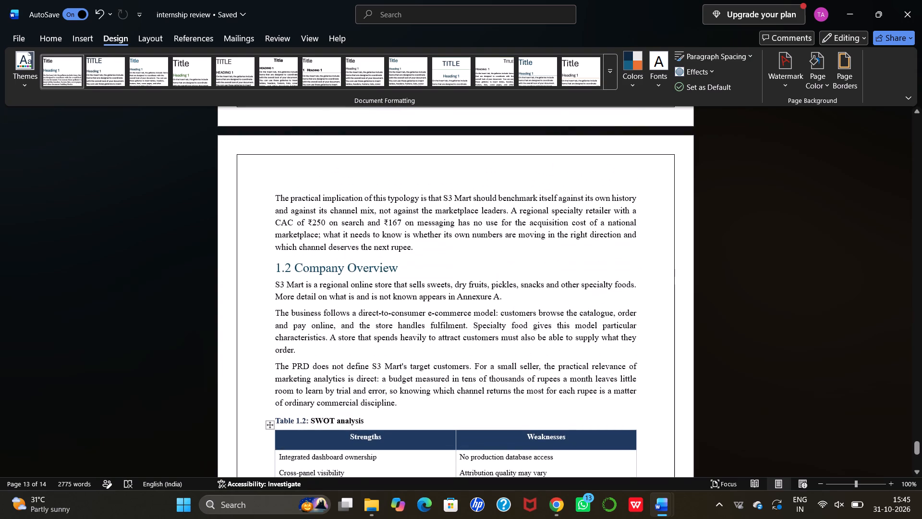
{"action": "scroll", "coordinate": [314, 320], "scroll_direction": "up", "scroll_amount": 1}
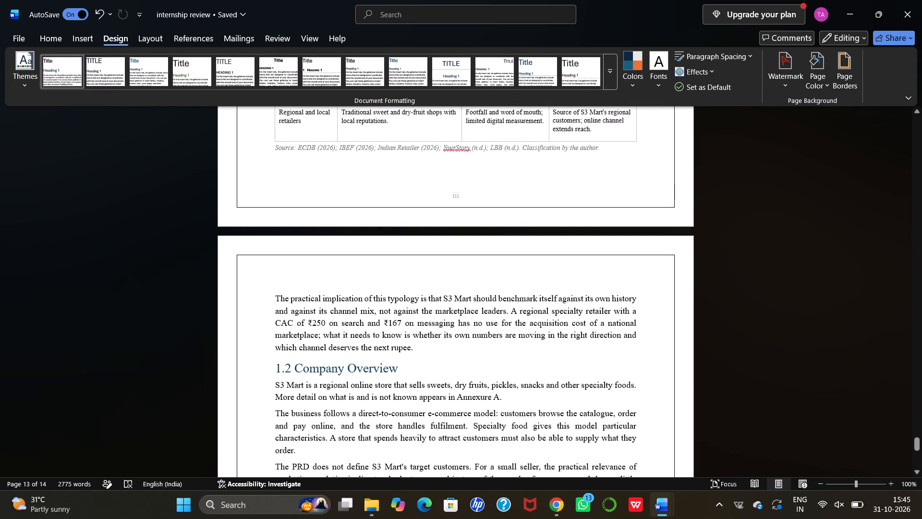
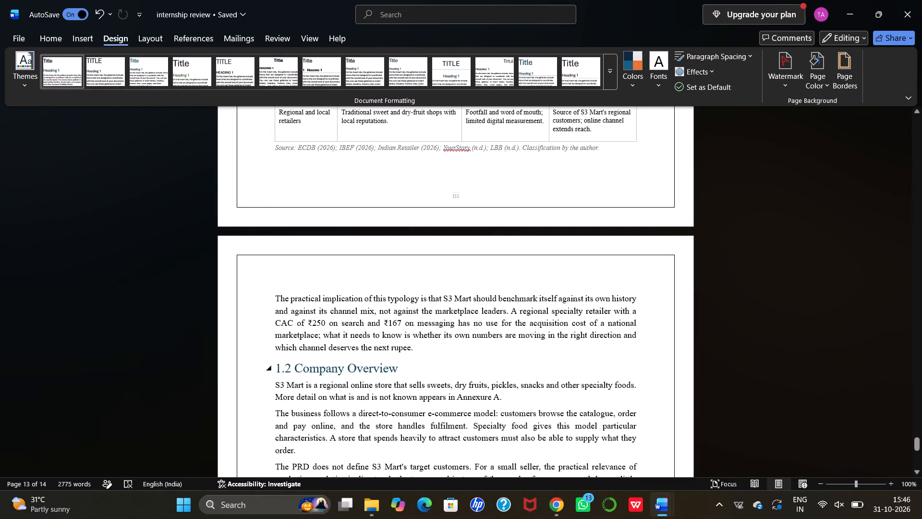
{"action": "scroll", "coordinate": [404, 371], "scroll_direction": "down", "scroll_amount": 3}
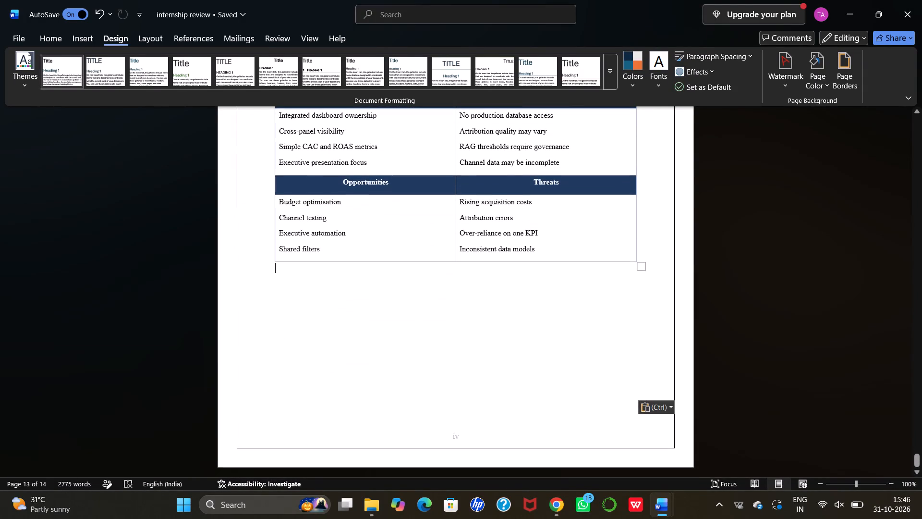
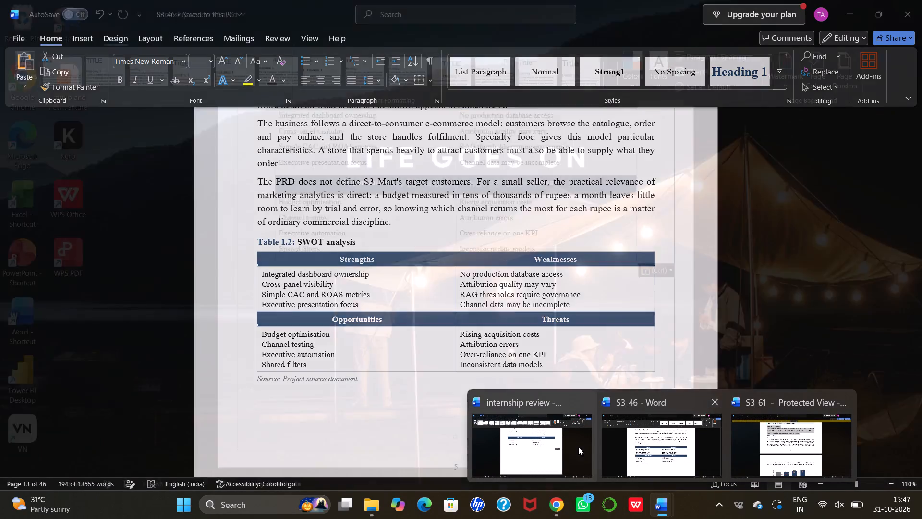
Check in S3_46 what follows the SWOT analysis table, up to the opening of Chapter 2.
{"action": "left_click", "coordinate": [558, 447]}
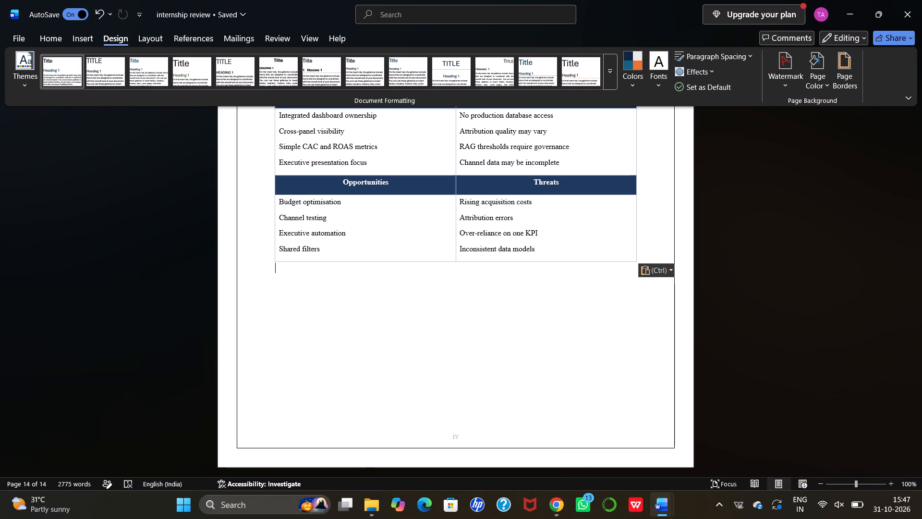
{"action": "left_click", "coordinate": [674, 464]}
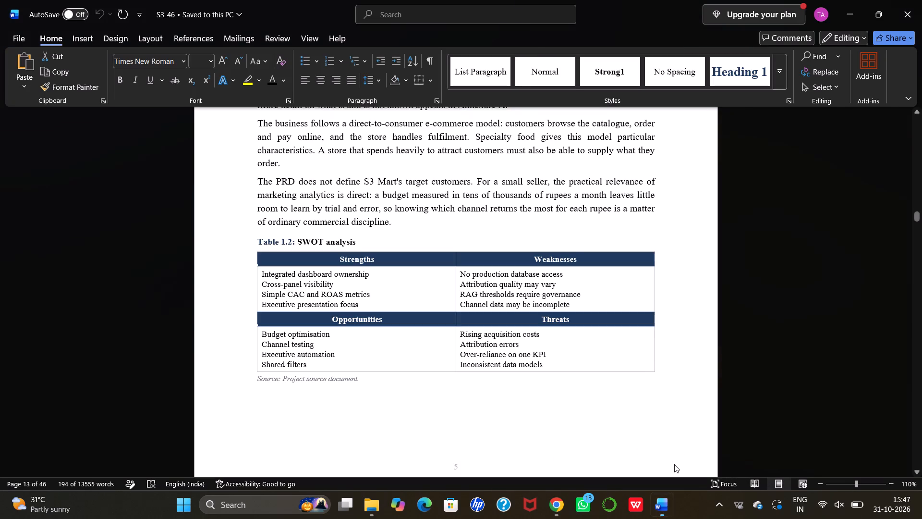
{"action": "left_click", "coordinate": [542, 400]}
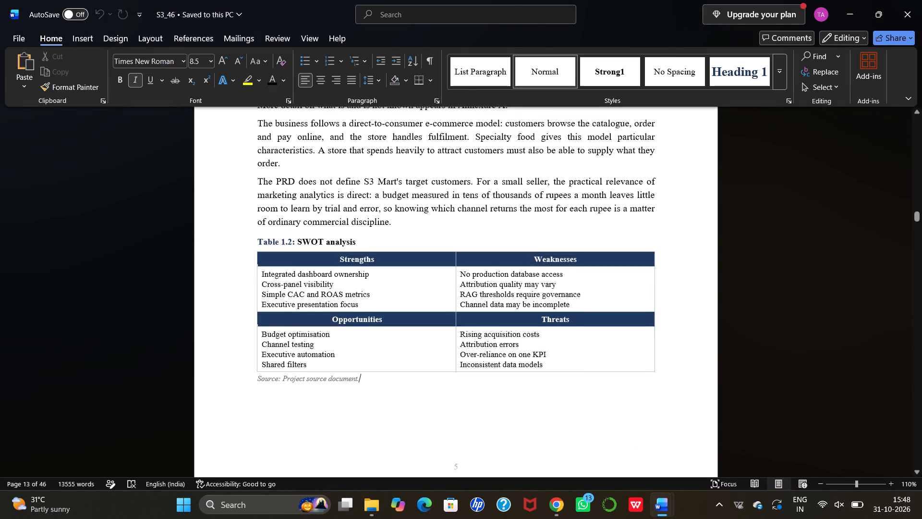
{"action": "scroll", "coordinate": [542, 400], "scroll_direction": "down", "scroll_amount": 4}
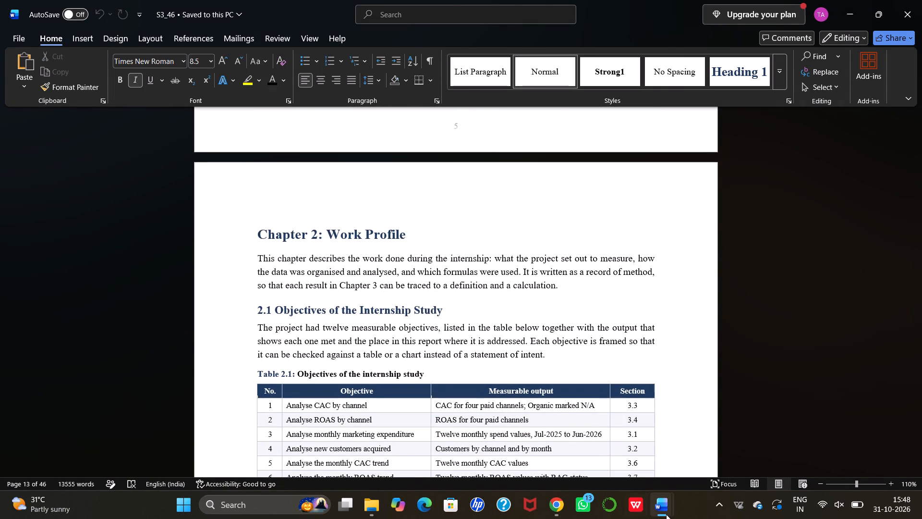
Switch to S3_61 and look through Chapter 1 from the industry overview to the SWOT tables and their closing paragraph.
{"action": "left_click", "coordinate": [764, 456]}
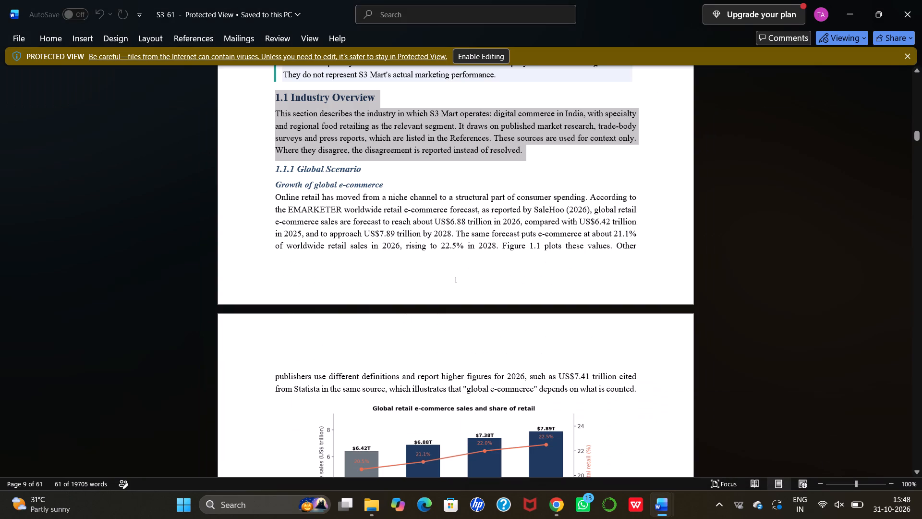
{"action": "scroll", "coordinate": [628, 394], "scroll_direction": "down", "scroll_amount": 5}
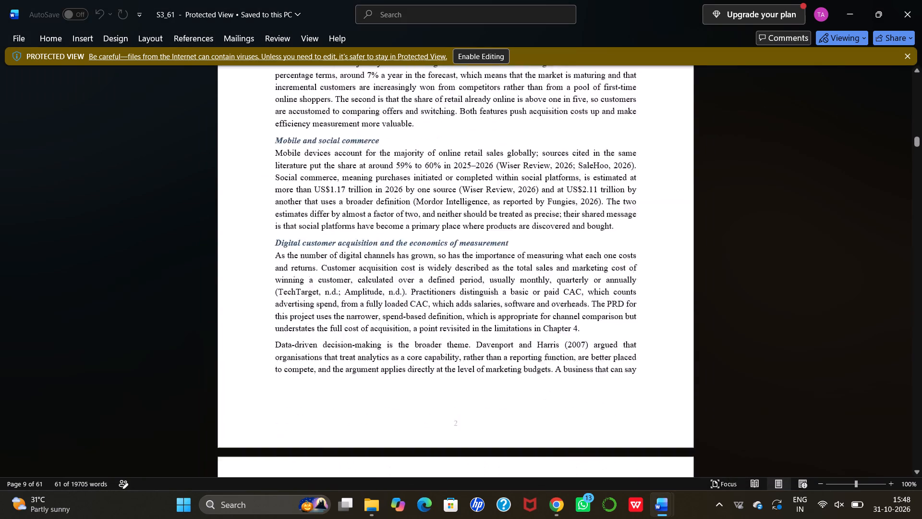
{"action": "scroll", "coordinate": [628, 394], "scroll_direction": "down", "scroll_amount": 3}
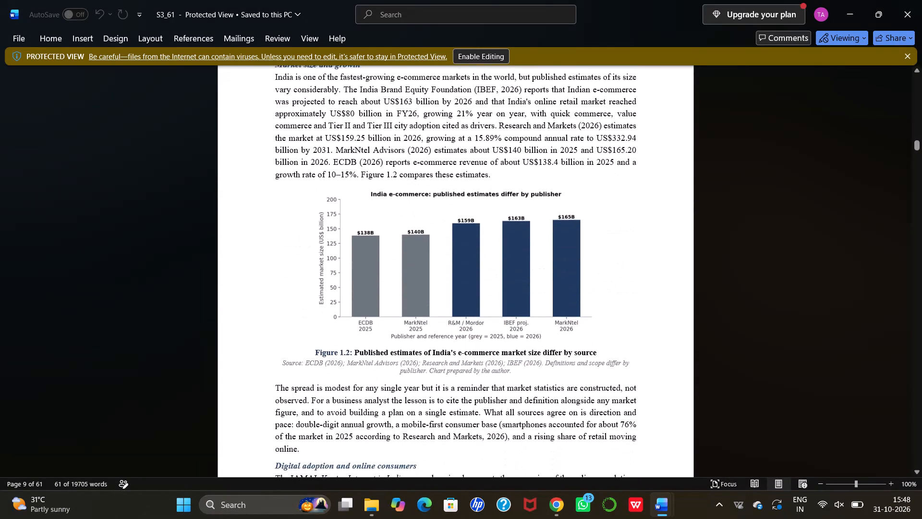
{"action": "scroll", "coordinate": [638, 368], "scroll_direction": "down", "scroll_amount": 5}
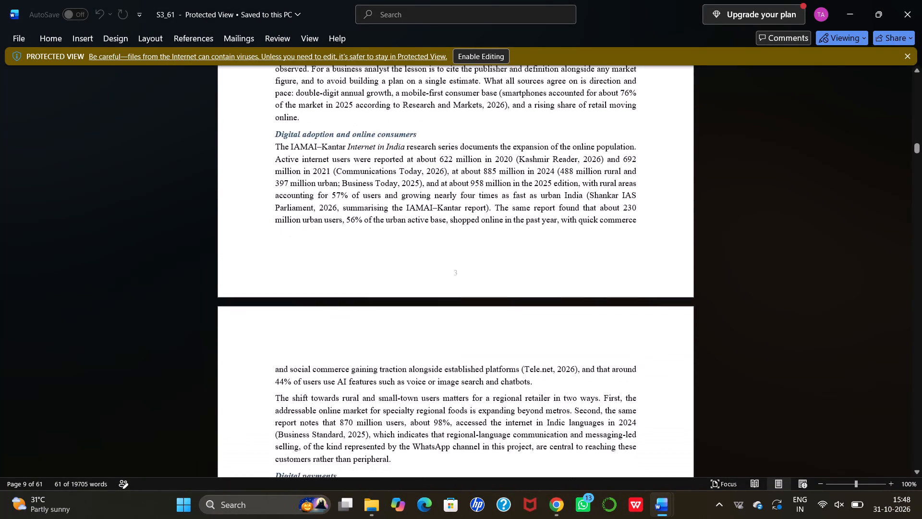
{"action": "scroll", "coordinate": [638, 368], "scroll_direction": "down", "scroll_amount": 4}
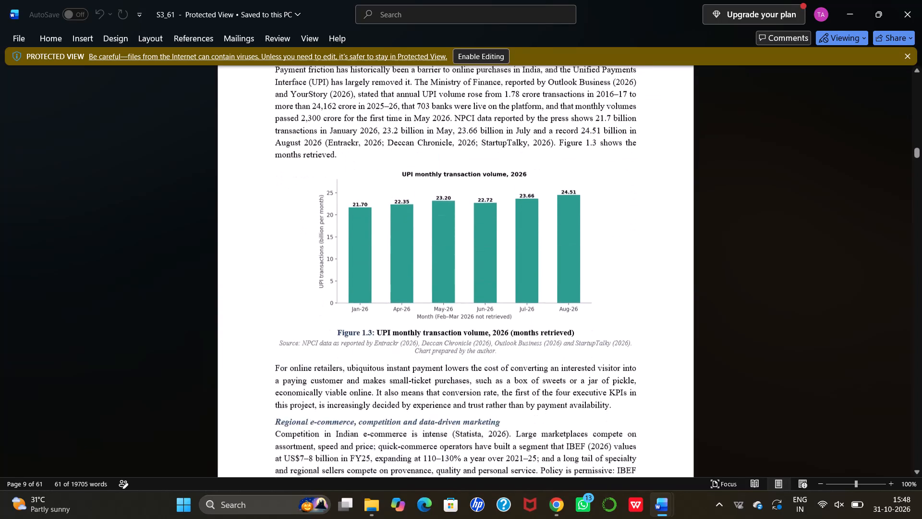
{"action": "scroll", "coordinate": [638, 368], "scroll_direction": "down", "scroll_amount": 1}
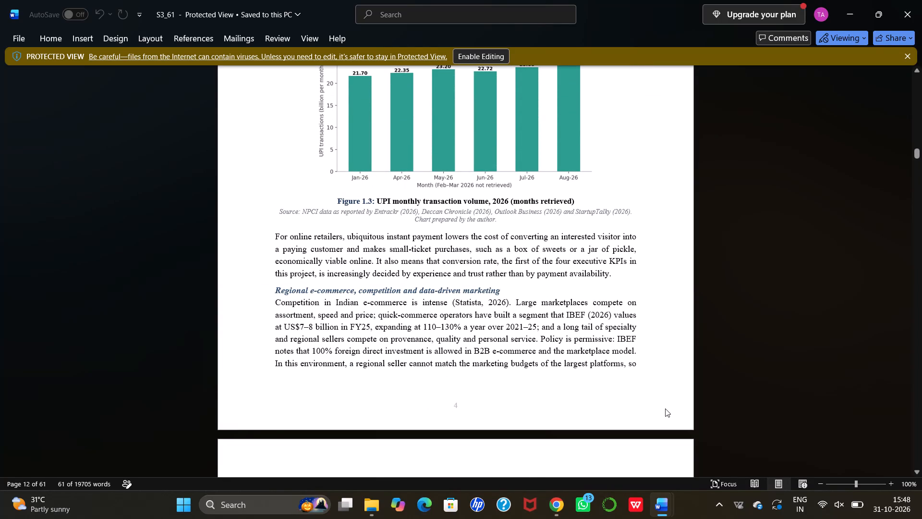
{"action": "scroll", "coordinate": [665, 408], "scroll_direction": "right", "scroll_amount": 3}
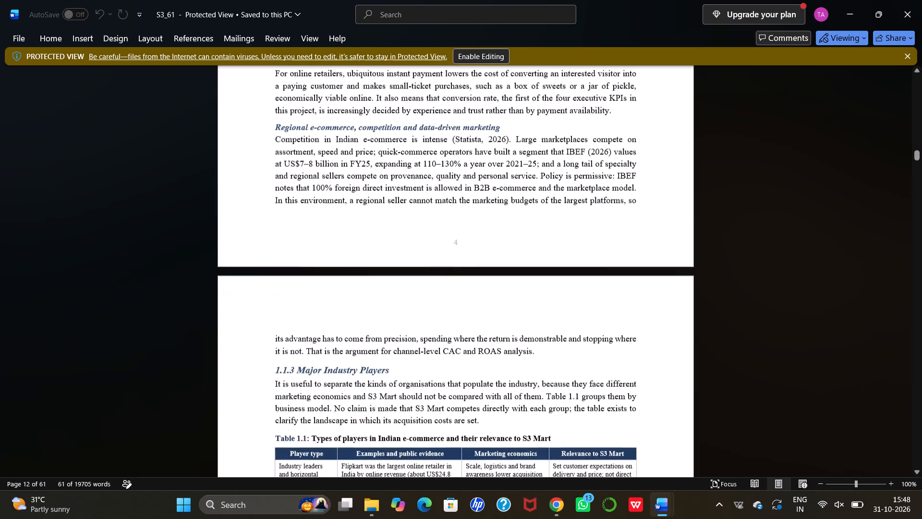
{"action": "scroll", "coordinate": [665, 408], "scroll_direction": "down", "scroll_amount": 3}
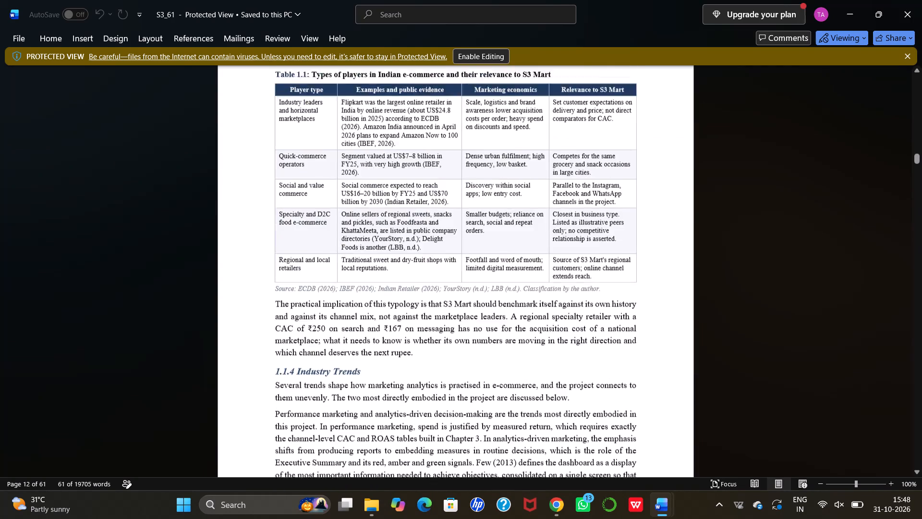
{"action": "scroll", "coordinate": [665, 408], "scroll_direction": "down", "scroll_amount": 6}
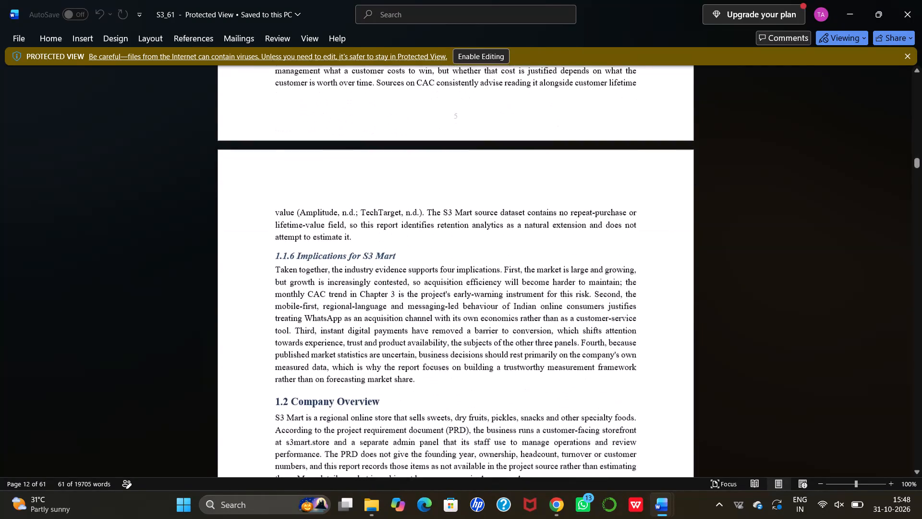
{"action": "scroll", "coordinate": [665, 408], "scroll_direction": "down", "scroll_amount": 1}
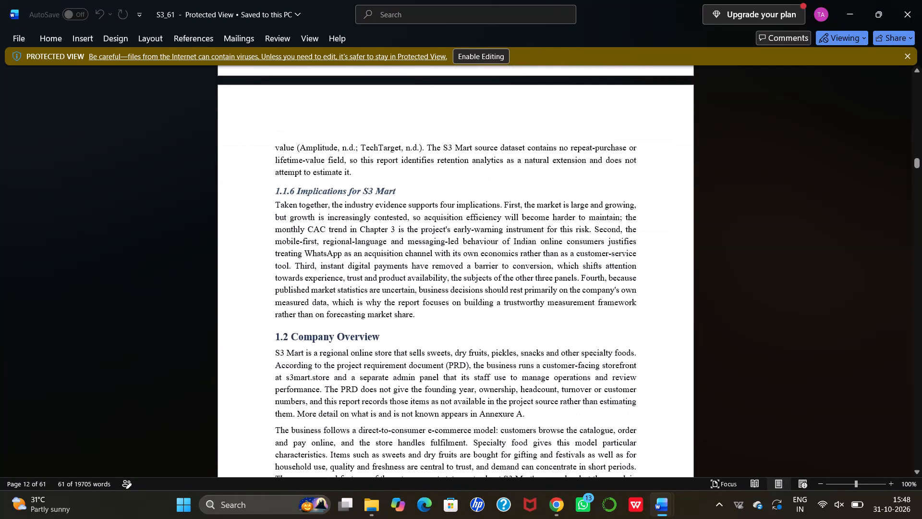
{"action": "scroll", "coordinate": [665, 408], "scroll_direction": "down", "scroll_amount": 5}
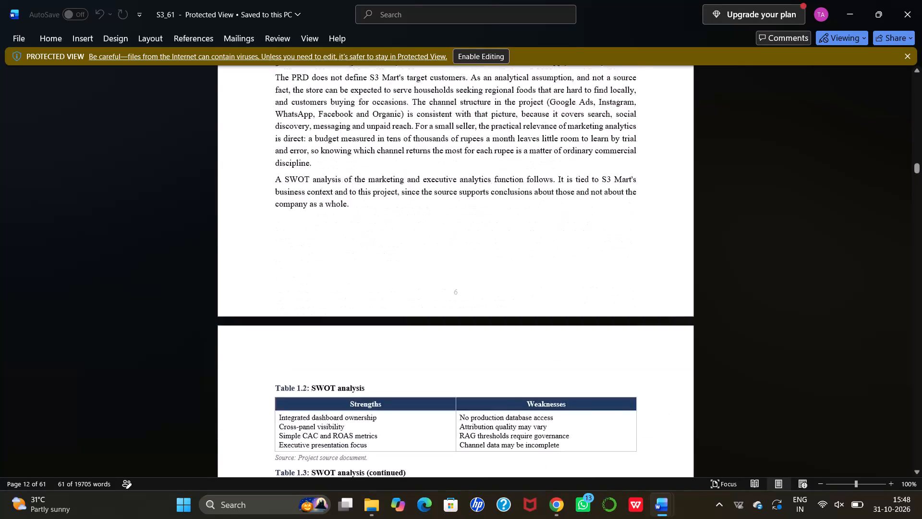
{"action": "scroll", "coordinate": [665, 408], "scroll_direction": "down", "scroll_amount": 3}
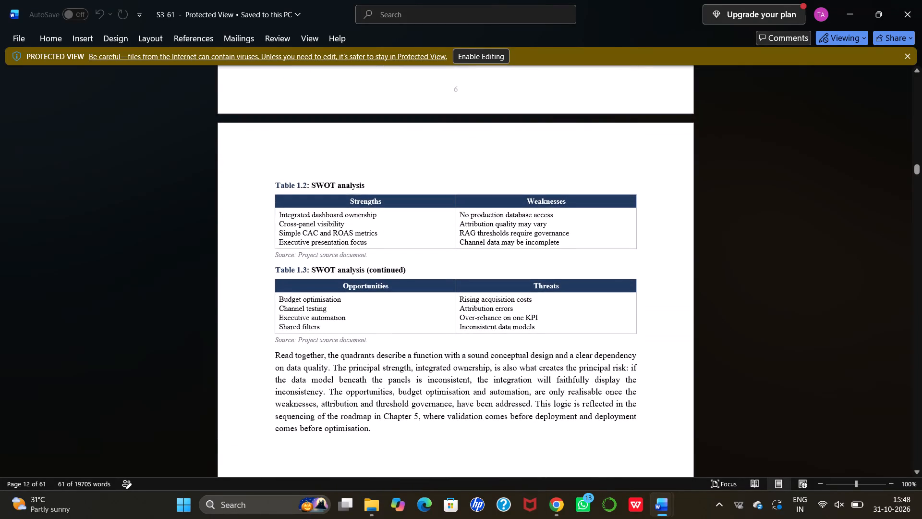
{"action": "scroll", "coordinate": [665, 408], "scroll_direction": "down", "scroll_amount": 1}
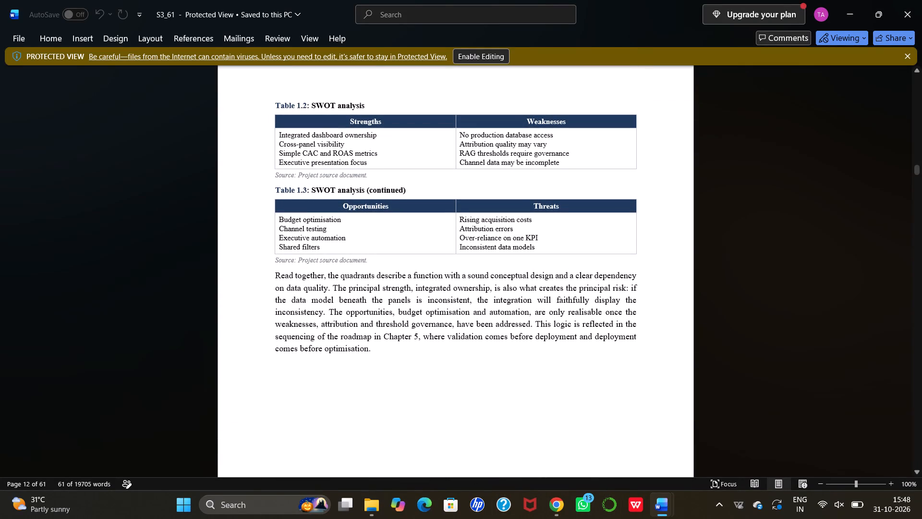
{"action": "scroll", "coordinate": [368, 350], "scroll_direction": "down", "scroll_amount": 3}
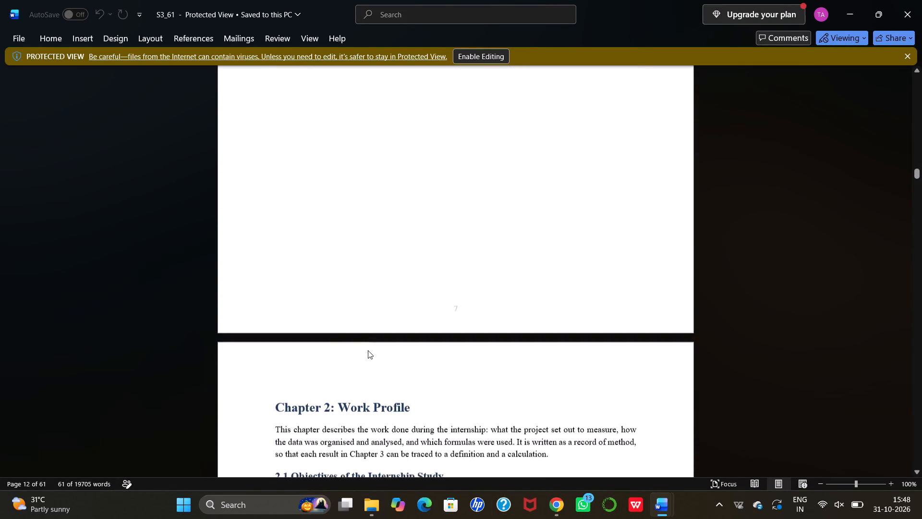
{"action": "scroll", "coordinate": [368, 350], "scroll_direction": "down", "scroll_amount": 1}
{"action": "scroll", "coordinate": [368, 350], "scroll_direction": "up", "scroll_amount": 4}
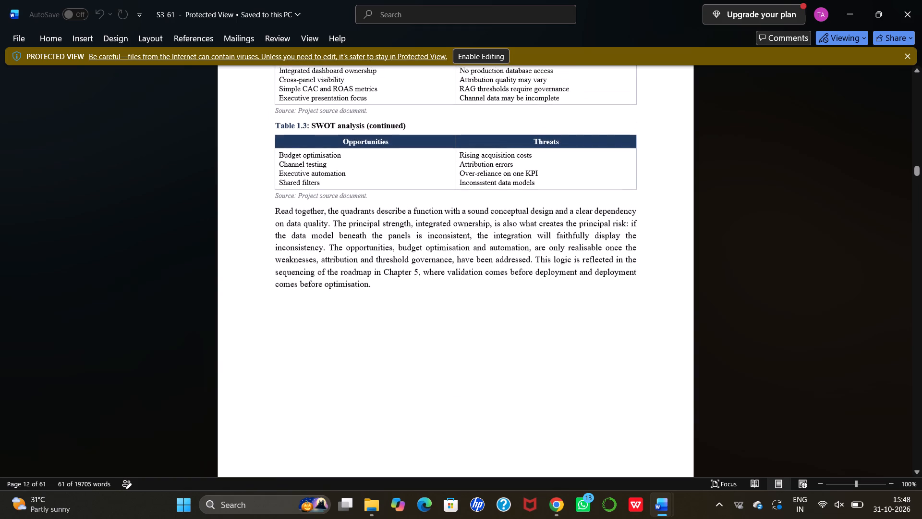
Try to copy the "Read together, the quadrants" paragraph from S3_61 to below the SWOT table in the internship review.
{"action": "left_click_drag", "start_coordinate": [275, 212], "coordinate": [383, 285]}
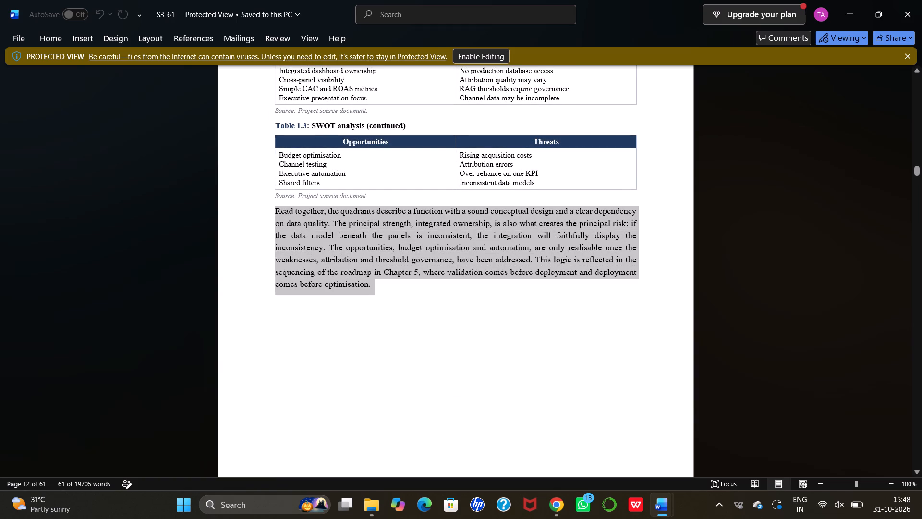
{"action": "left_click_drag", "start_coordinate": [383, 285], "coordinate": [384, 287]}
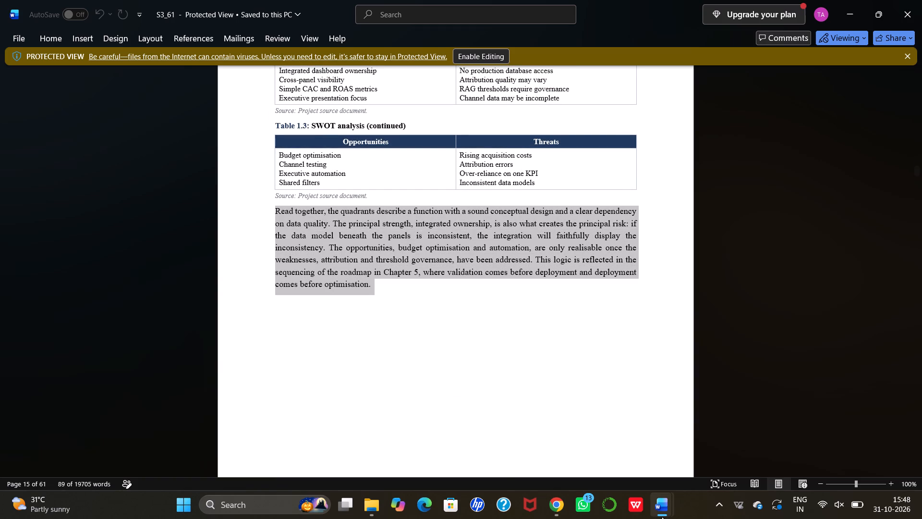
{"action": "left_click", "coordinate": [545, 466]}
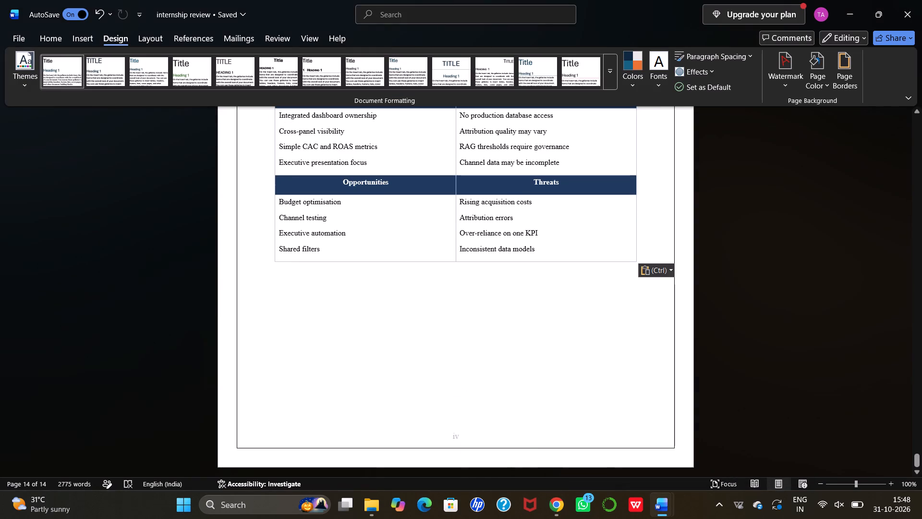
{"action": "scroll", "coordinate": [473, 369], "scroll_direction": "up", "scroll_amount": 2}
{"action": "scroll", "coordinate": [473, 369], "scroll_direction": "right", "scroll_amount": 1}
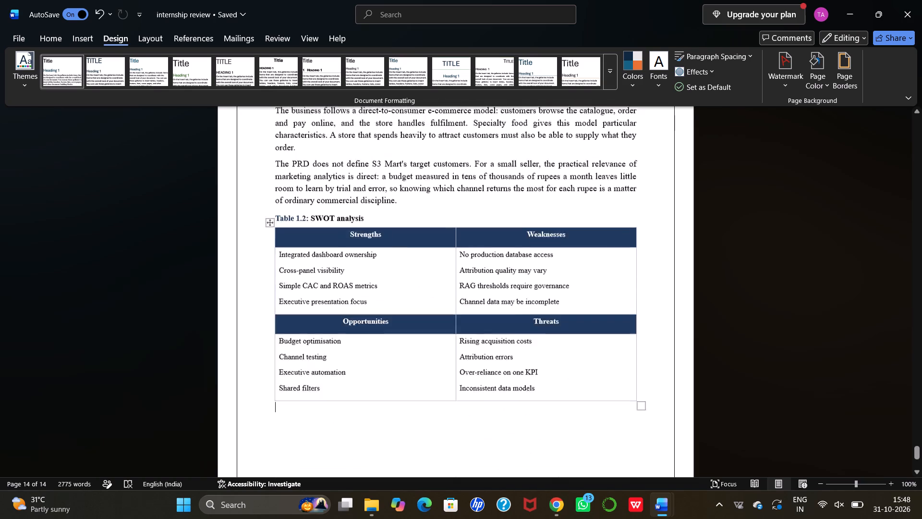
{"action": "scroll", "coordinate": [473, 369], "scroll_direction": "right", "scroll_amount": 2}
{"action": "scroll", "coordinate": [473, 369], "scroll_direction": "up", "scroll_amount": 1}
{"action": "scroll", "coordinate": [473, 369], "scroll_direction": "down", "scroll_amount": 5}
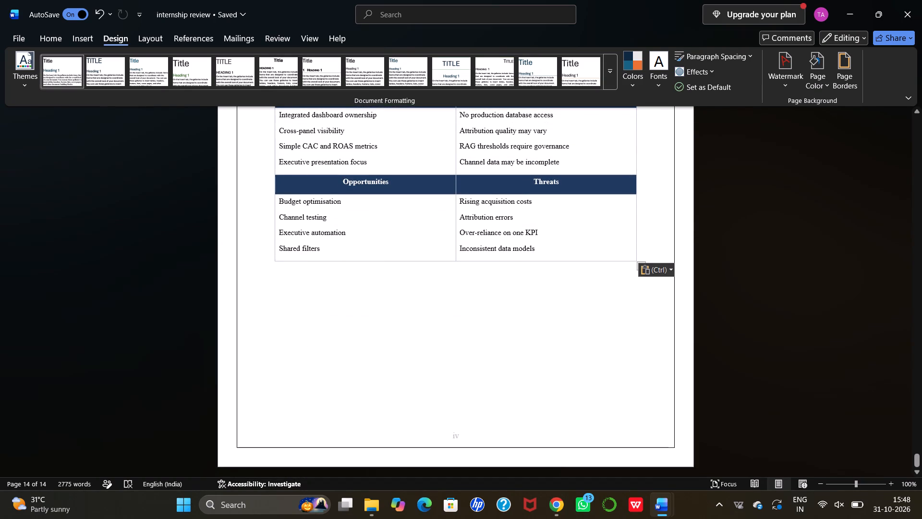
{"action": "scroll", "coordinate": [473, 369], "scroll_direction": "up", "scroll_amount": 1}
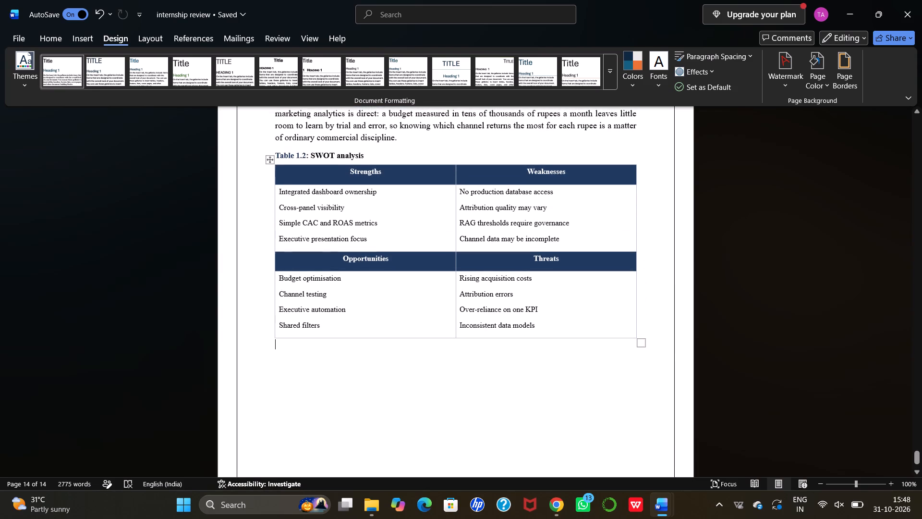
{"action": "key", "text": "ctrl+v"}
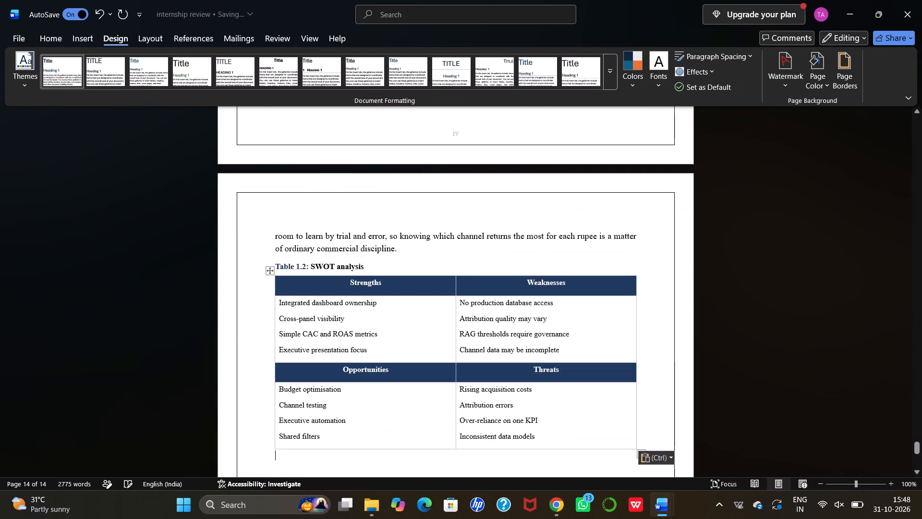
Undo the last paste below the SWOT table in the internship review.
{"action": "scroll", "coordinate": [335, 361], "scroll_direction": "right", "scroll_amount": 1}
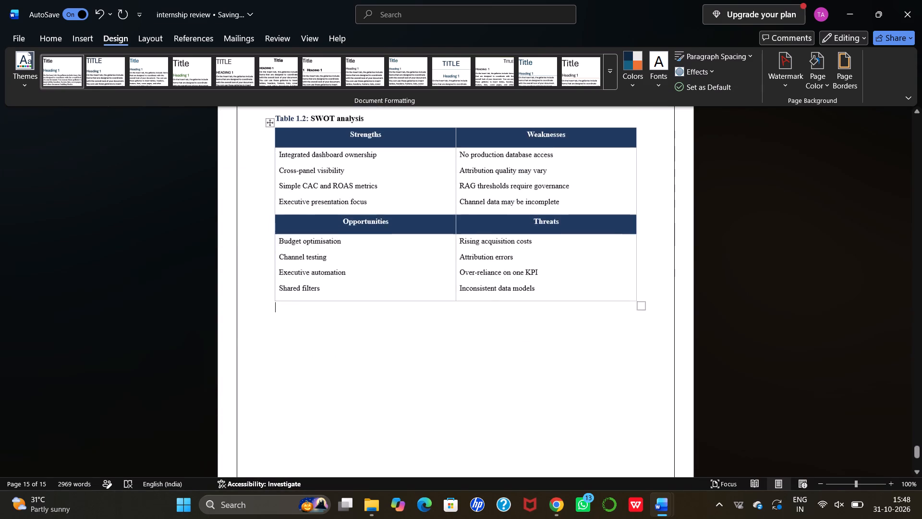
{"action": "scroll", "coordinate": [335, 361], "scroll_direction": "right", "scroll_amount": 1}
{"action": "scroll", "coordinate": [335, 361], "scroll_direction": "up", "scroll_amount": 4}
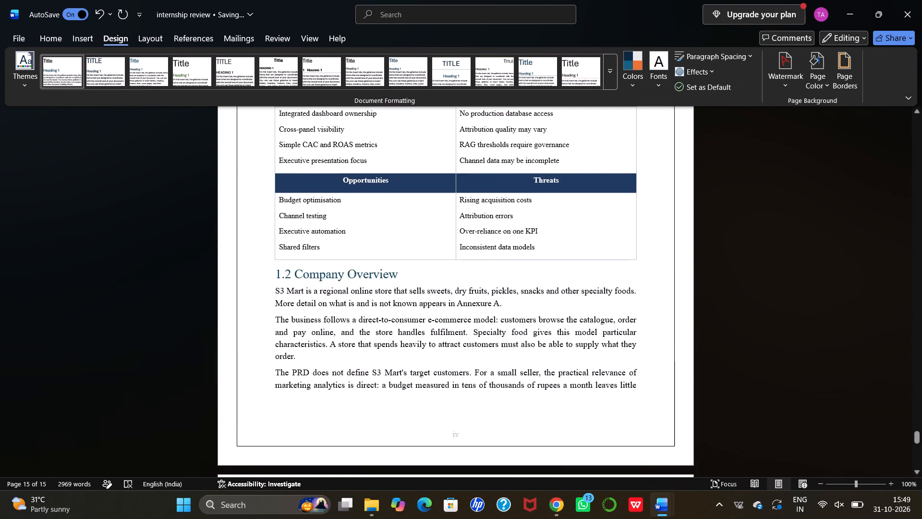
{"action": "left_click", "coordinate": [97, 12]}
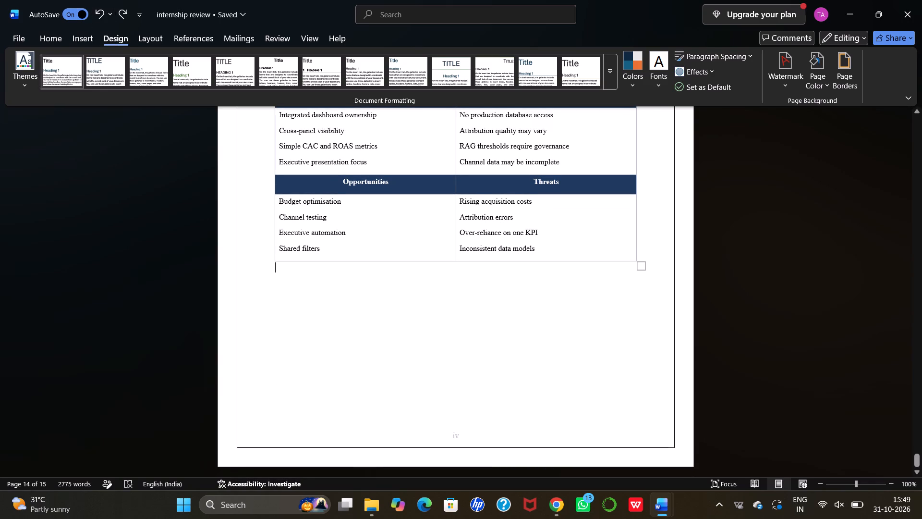
Compare the SWOT section and Chapter 2 opening in S3_61 with the Chapter 2 opening in S3_46.
{"action": "scroll", "coordinate": [392, 316], "scroll_direction": "up", "scroll_amount": 2}
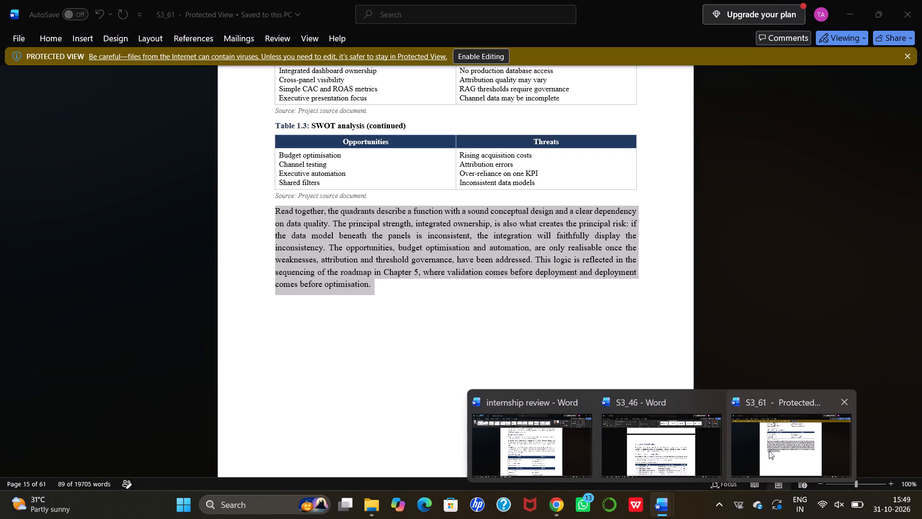
{"action": "left_click", "coordinate": [769, 451]}
{"action": "left_click", "coordinate": [479, 401]}
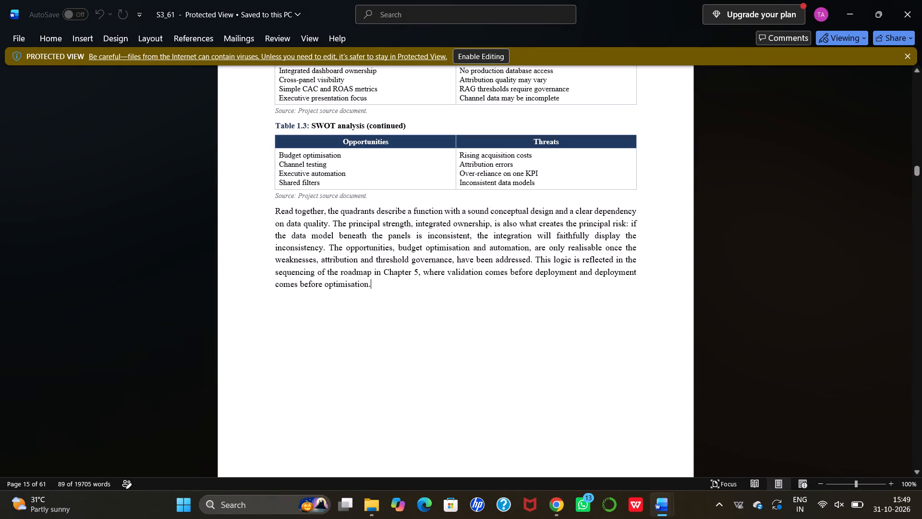
{"action": "scroll", "coordinate": [479, 401], "scroll_direction": "up", "scroll_amount": 2}
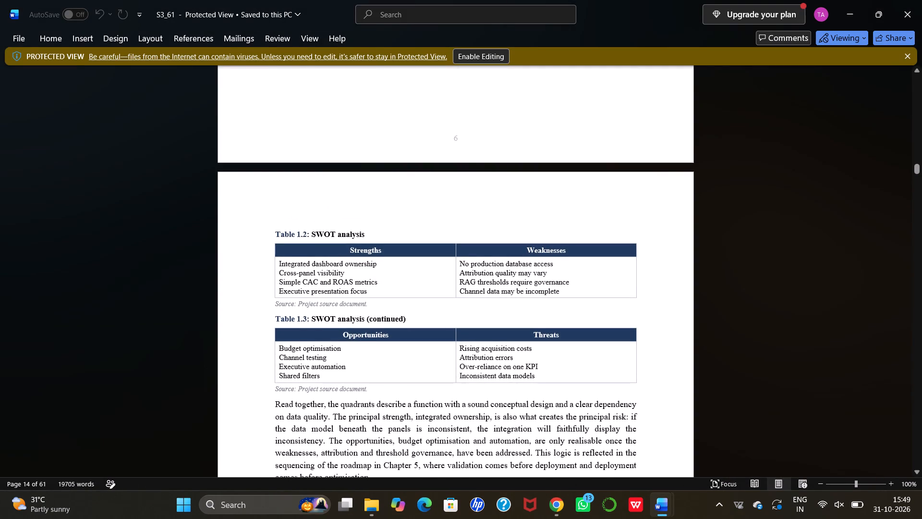
{"action": "scroll", "coordinate": [479, 401], "scroll_direction": "up", "scroll_amount": 2}
{"action": "scroll", "coordinate": [479, 401], "scroll_direction": "down", "scroll_amount": 8}
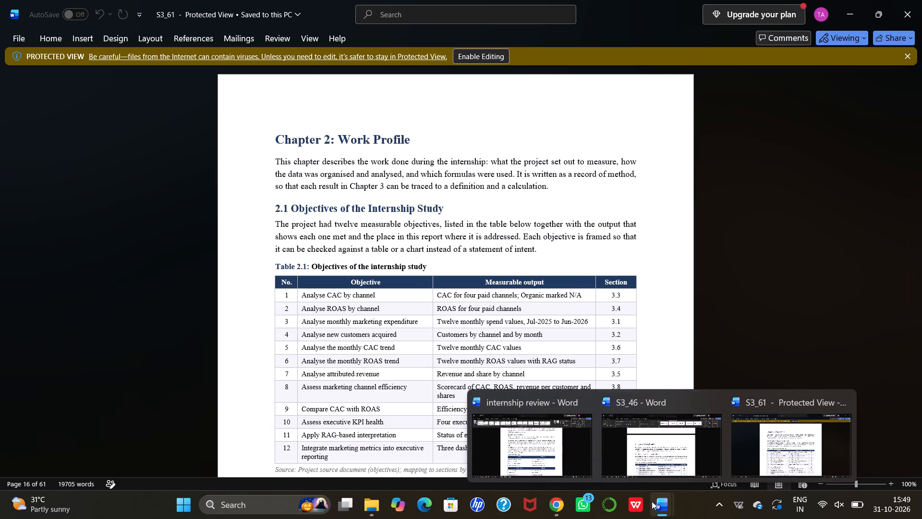
{"action": "left_click", "coordinate": [646, 471]}
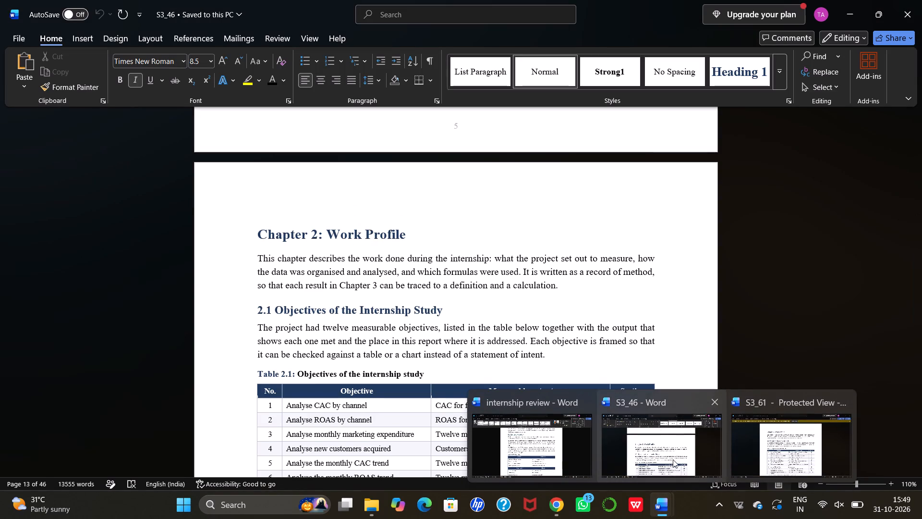
{"action": "left_click", "coordinate": [673, 459]}
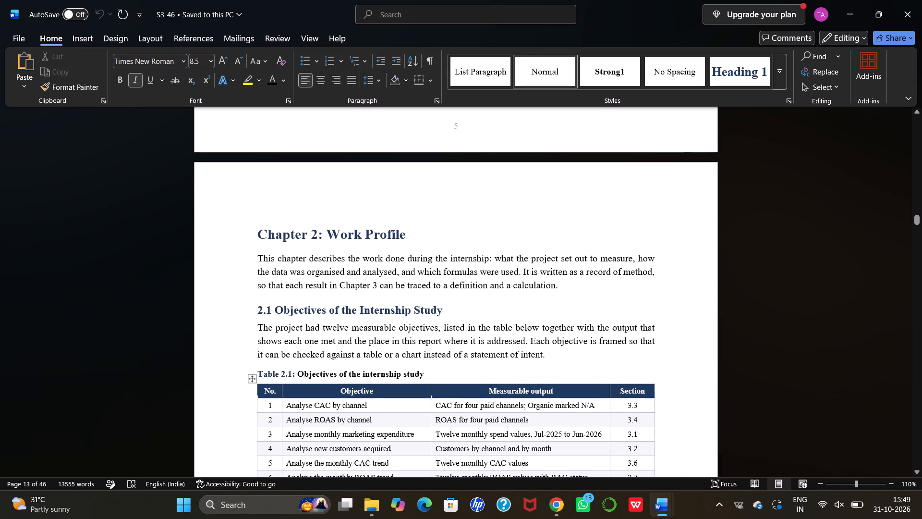
Check the SWOT table in S3_46, and look through the internship review from the list of figures to its SWOT table.
{"action": "scroll", "coordinate": [573, 322], "scroll_direction": "down", "scroll_amount": 1}
{"action": "scroll", "coordinate": [573, 322], "scroll_direction": "up", "scroll_amount": 2}
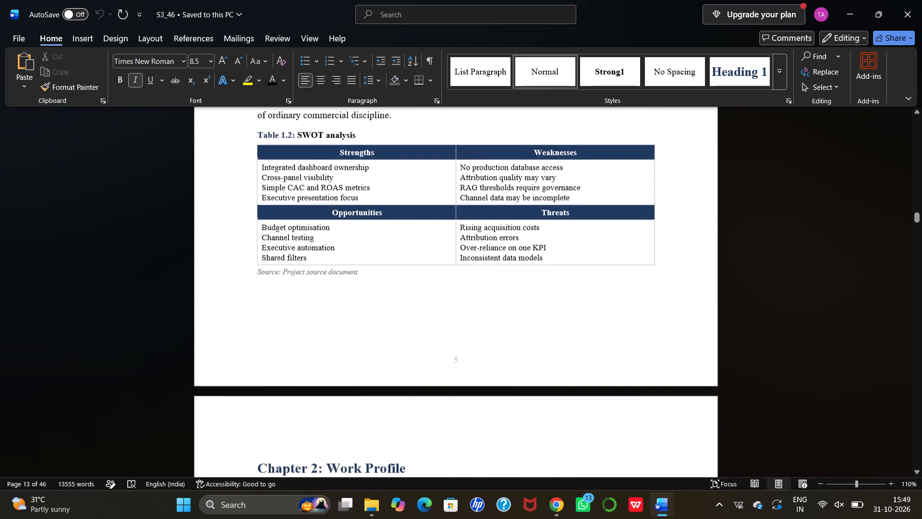
{"action": "scroll", "coordinate": [573, 322], "scroll_direction": "up", "scroll_amount": 2}
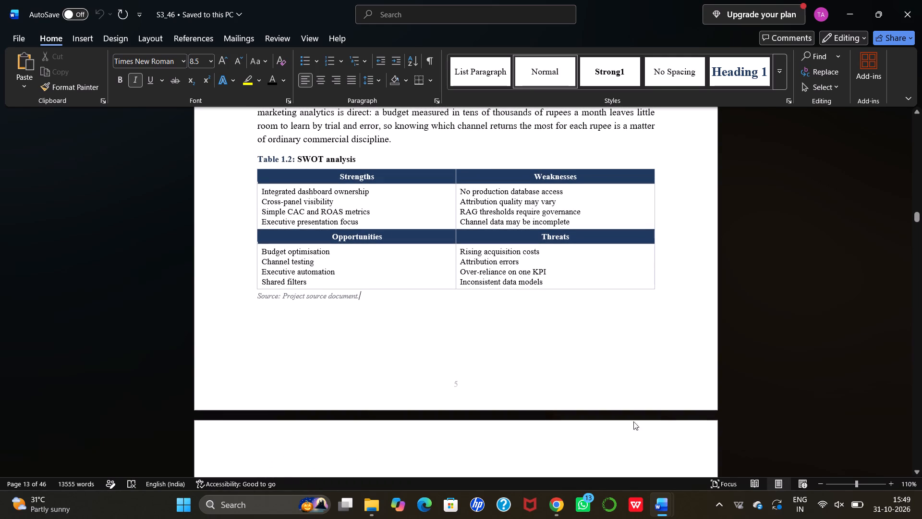
{"action": "left_click", "coordinate": [537, 458]}
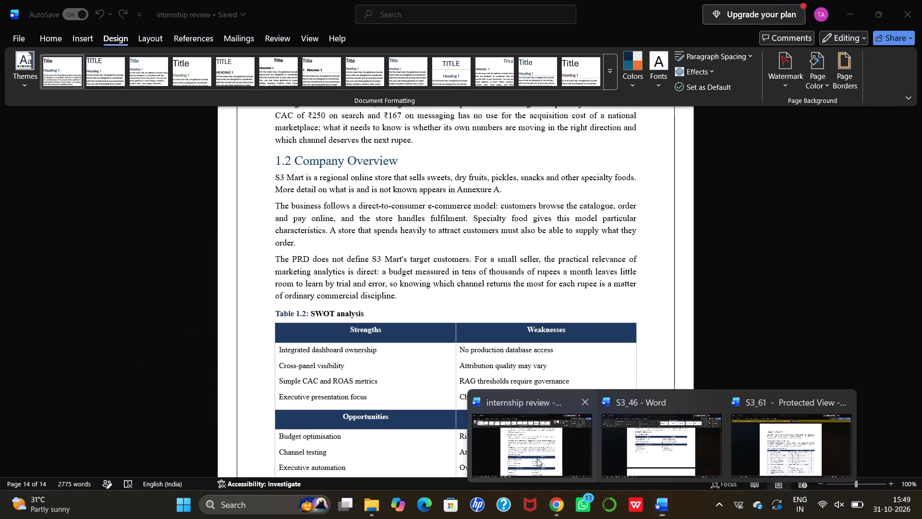
{"action": "scroll", "coordinate": [478, 313], "scroll_direction": "down", "scroll_amount": 3}
{"action": "scroll", "coordinate": [478, 313], "scroll_direction": "up", "scroll_amount": 9}
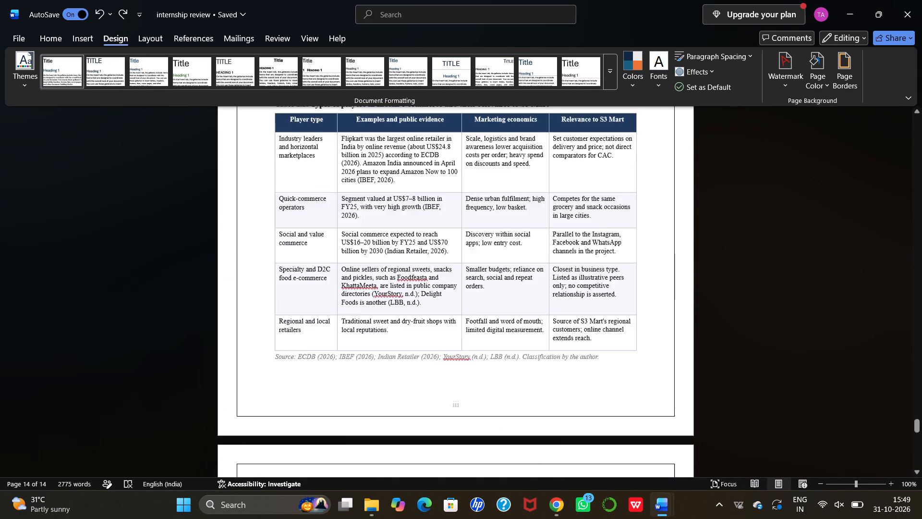
{"action": "scroll", "coordinate": [478, 313], "scroll_direction": "up", "scroll_amount": 9}
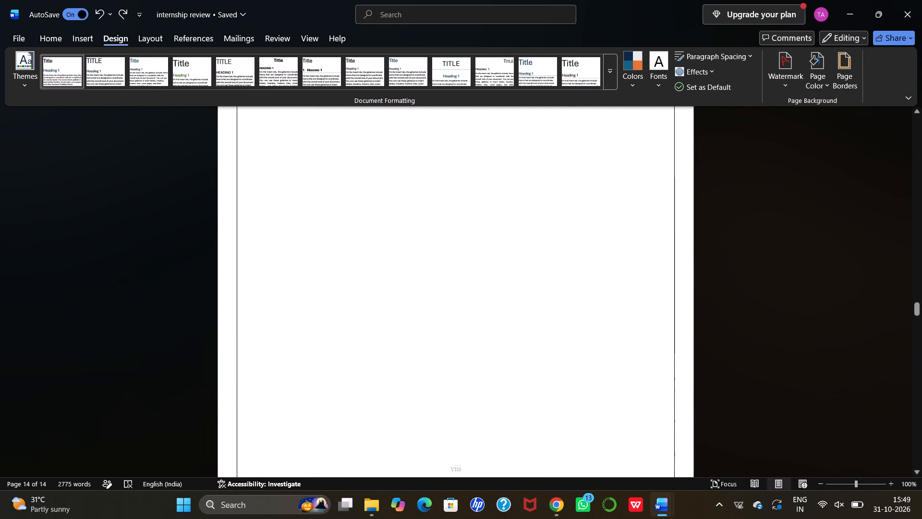
{"action": "scroll", "coordinate": [478, 313], "scroll_direction": "down", "scroll_amount": 11}
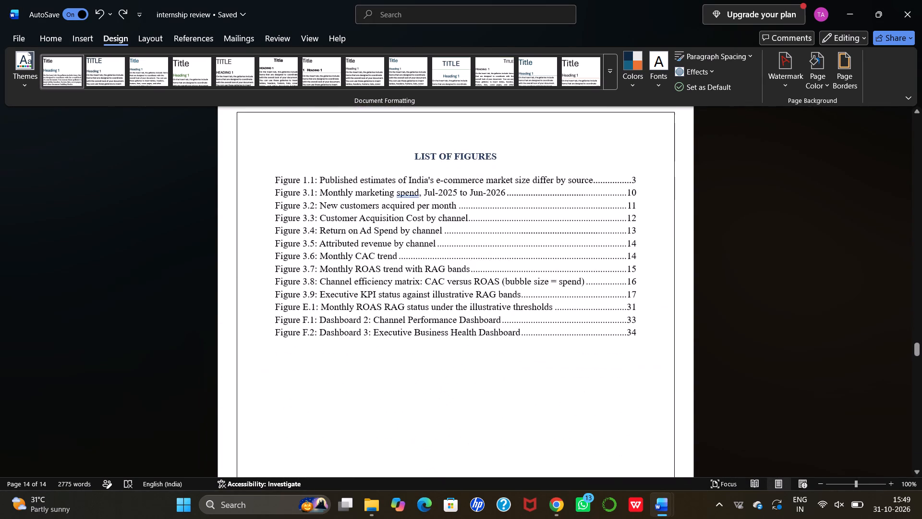
{"action": "scroll", "coordinate": [478, 313], "scroll_direction": "down", "scroll_amount": 7}
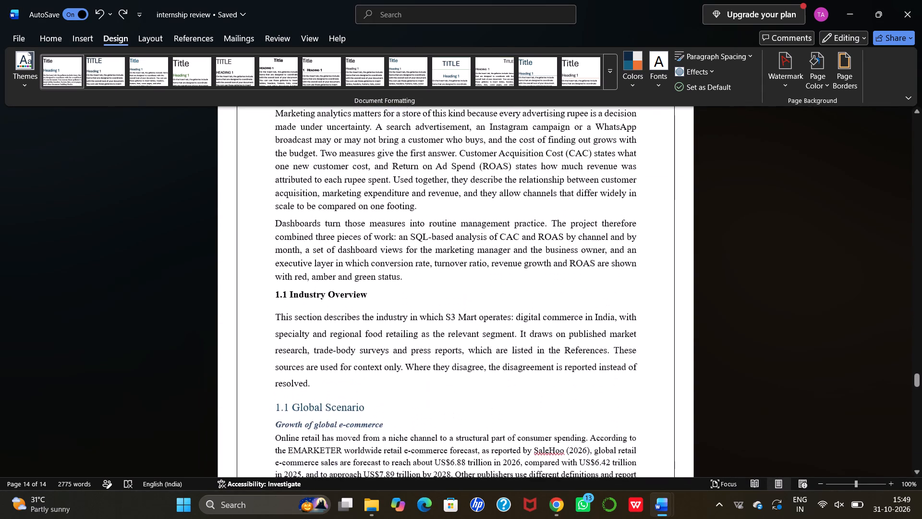
{"action": "scroll", "coordinate": [478, 313], "scroll_direction": "down", "scroll_amount": 2}
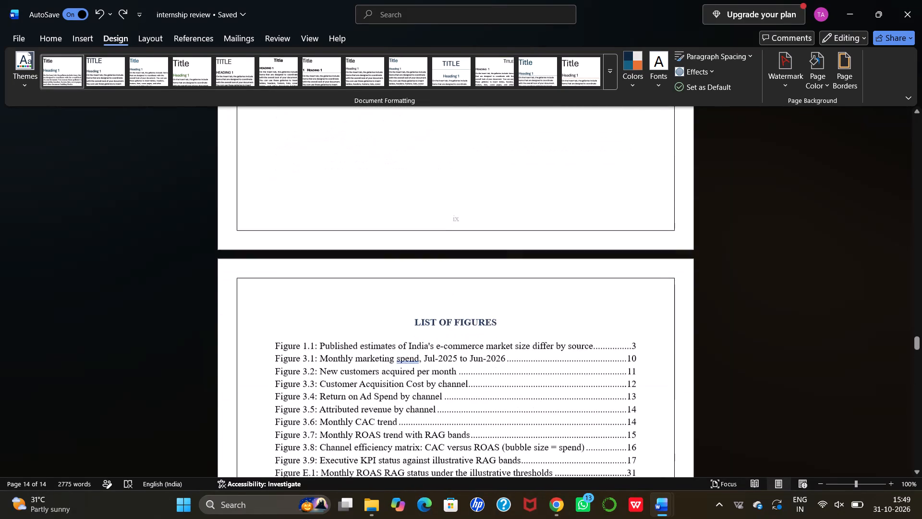
{"action": "scroll", "coordinate": [478, 313], "scroll_direction": "down", "scroll_amount": 6}
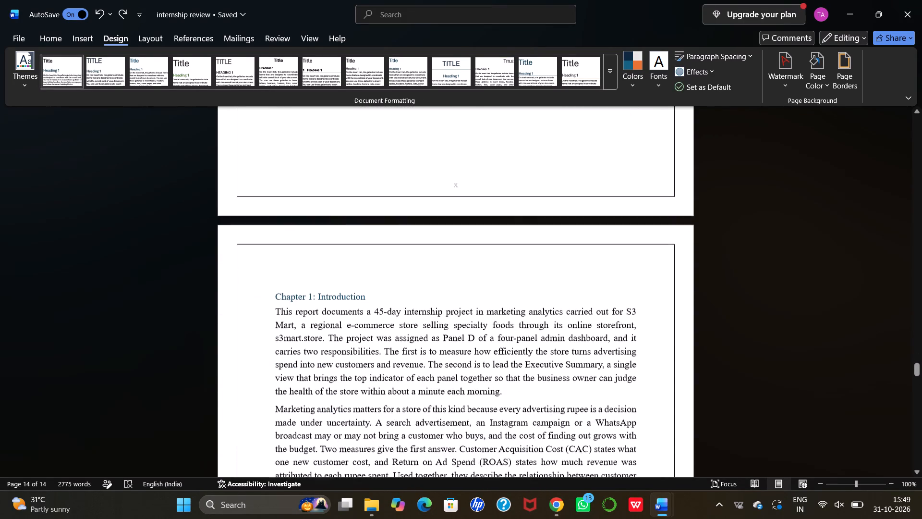
{"action": "scroll", "coordinate": [478, 313], "scroll_direction": "down", "scroll_amount": 4}
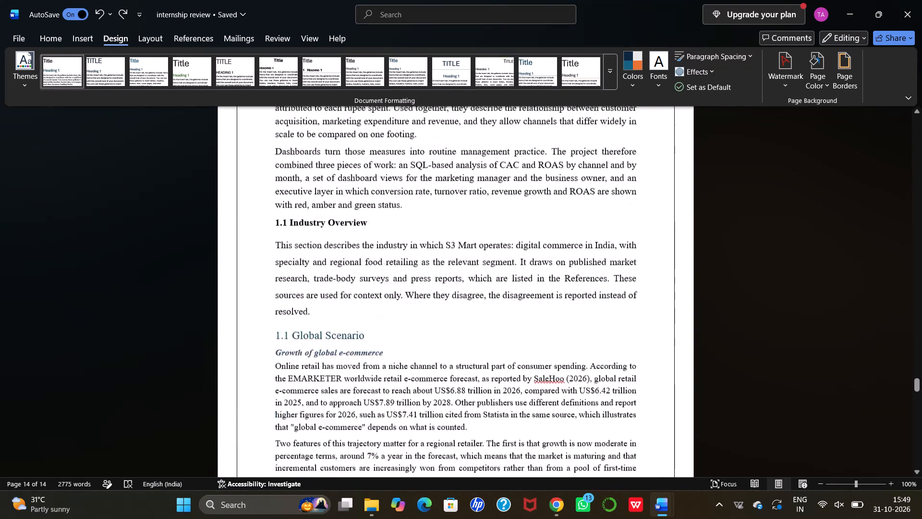
{"action": "scroll", "coordinate": [478, 313], "scroll_direction": "down", "scroll_amount": 9}
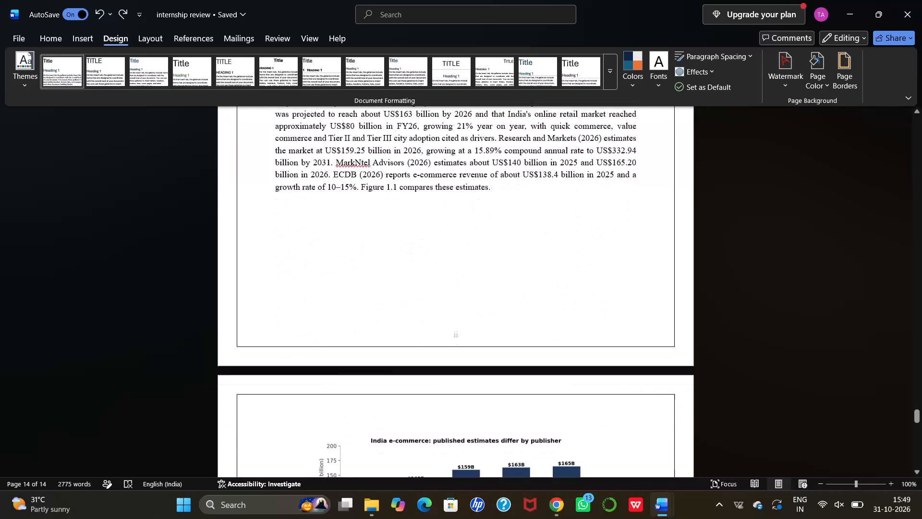
{"action": "scroll", "coordinate": [478, 313], "scroll_direction": "down", "scroll_amount": 6}
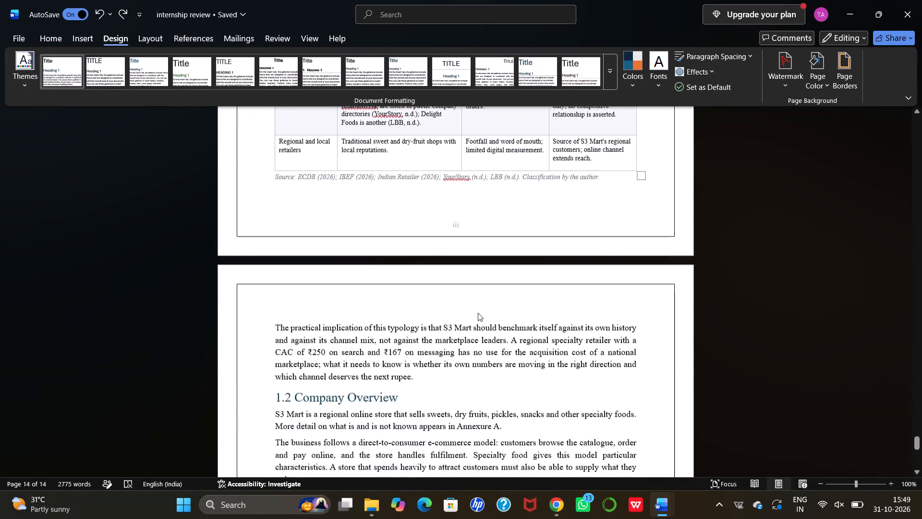
{"action": "scroll", "coordinate": [478, 313], "scroll_direction": "down", "scroll_amount": 4}
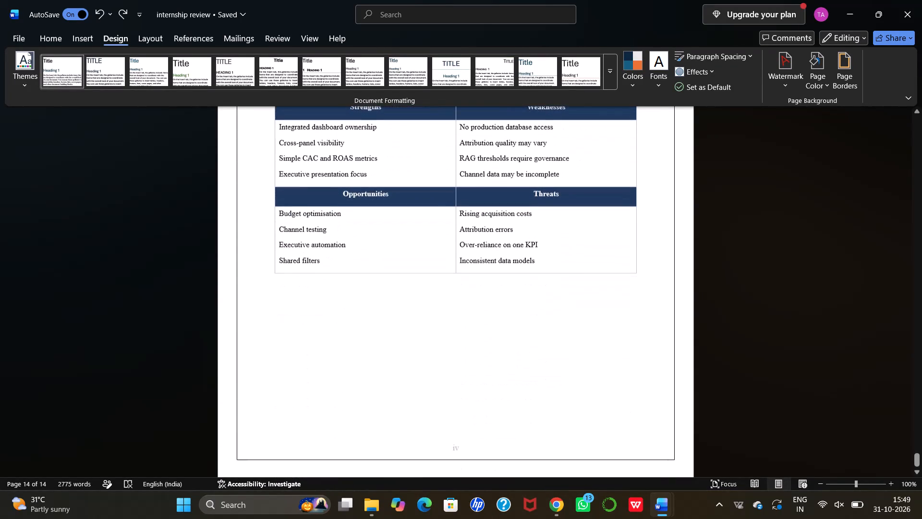
{"action": "scroll", "coordinate": [478, 313], "scroll_direction": "down", "scroll_amount": 3}
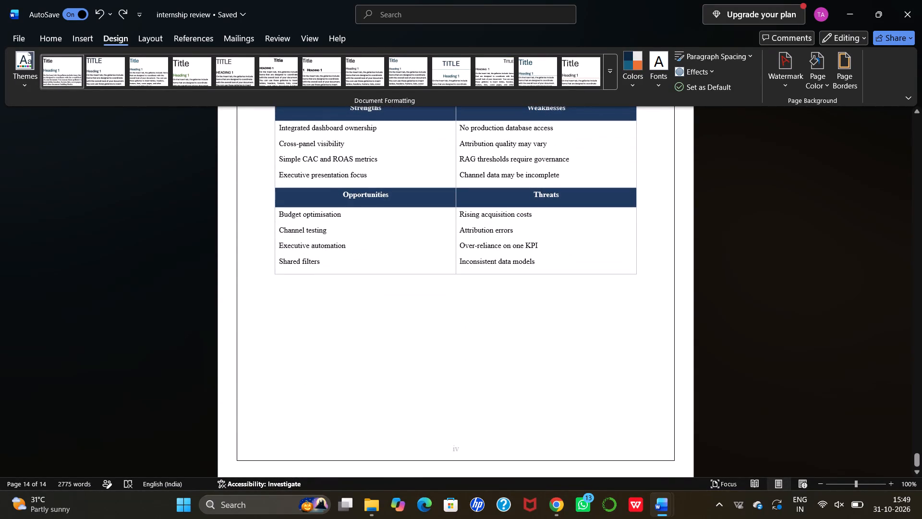
{"action": "scroll", "coordinate": [478, 313], "scroll_direction": "down", "scroll_amount": 3}
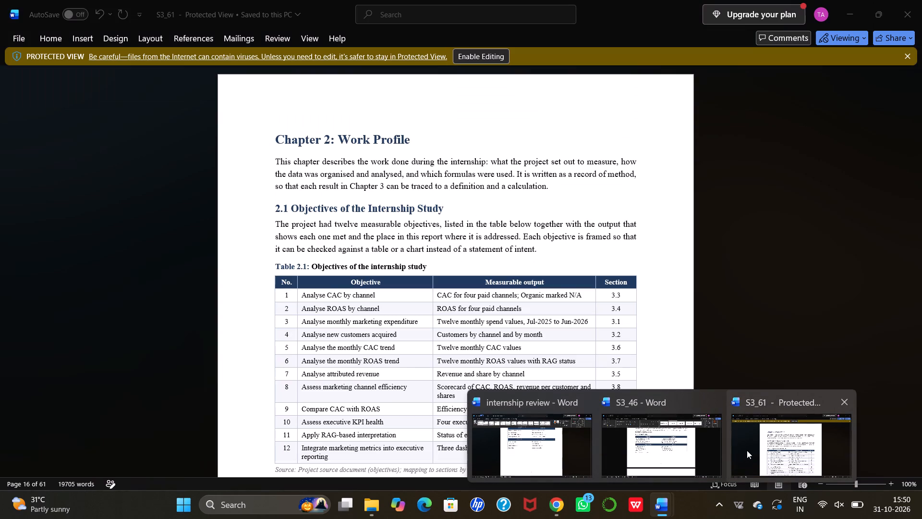
Switch to S3_61 and examine the Company Overview section and the paragraphs around its SWOT tables.
{"action": "left_click", "coordinate": [771, 449]}
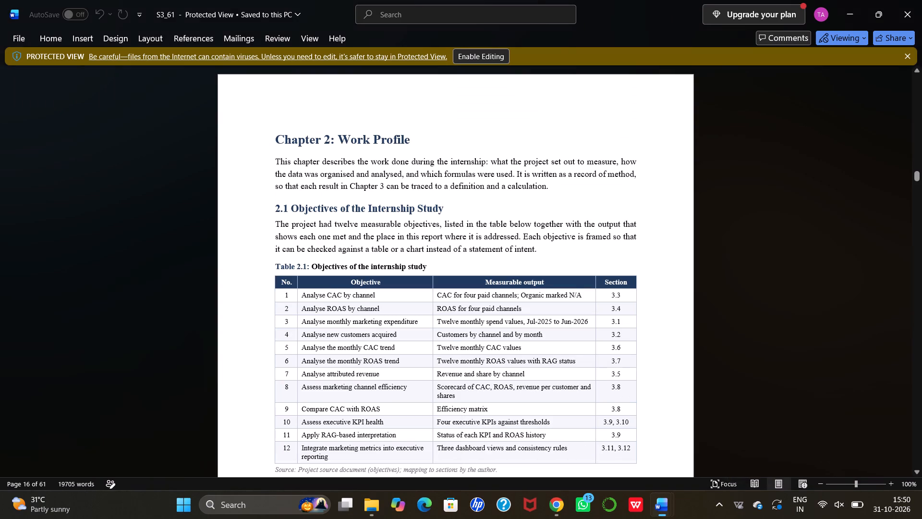
{"action": "scroll", "coordinate": [492, 228], "scroll_direction": "up", "scroll_amount": 5}
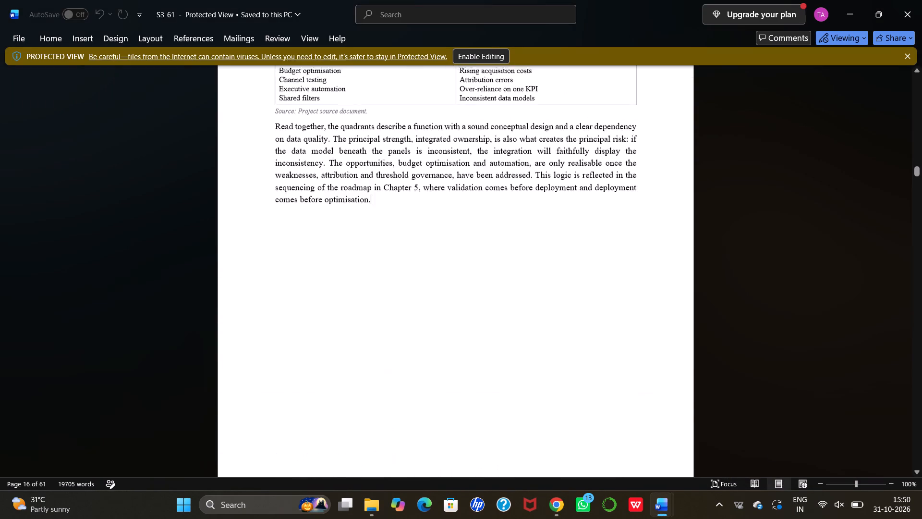
{"action": "scroll", "coordinate": [492, 228], "scroll_direction": "up", "scroll_amount": 5}
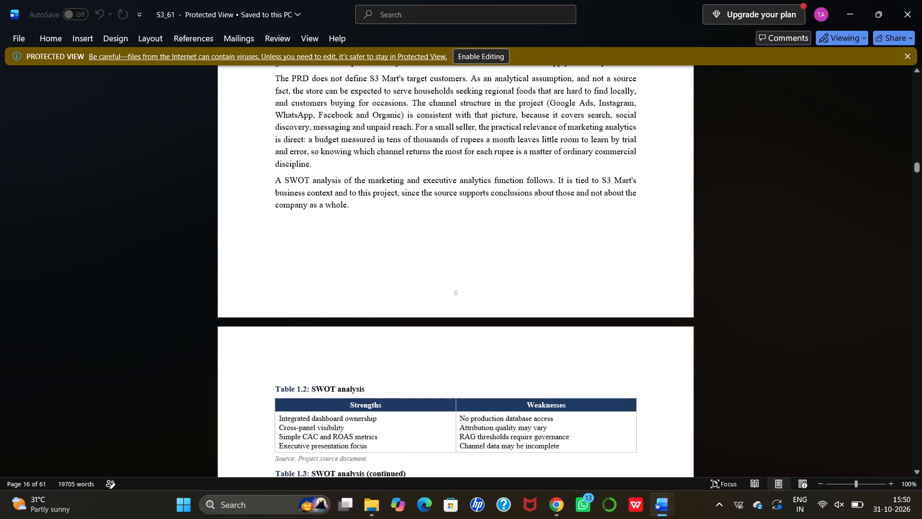
{"action": "scroll", "coordinate": [492, 228], "scroll_direction": "up", "scroll_amount": 2}
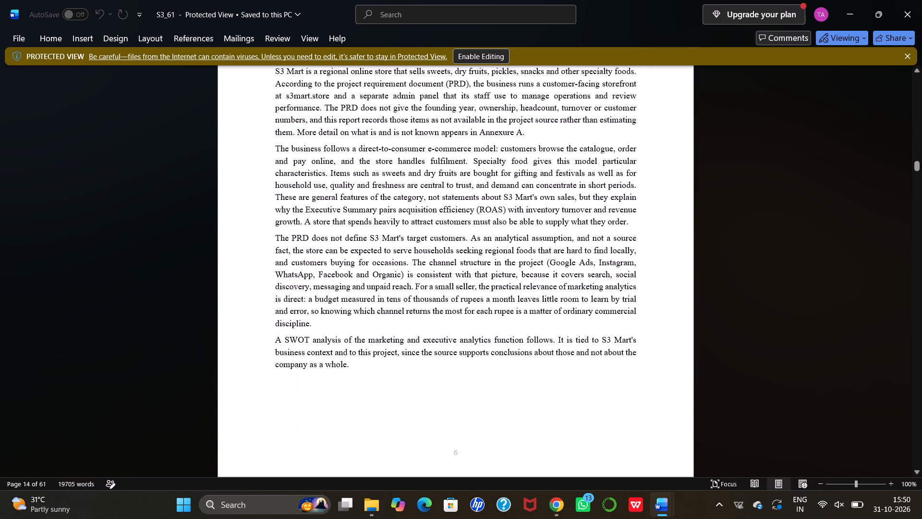
{"action": "scroll", "coordinate": [278, 342], "scroll_direction": "right", "scroll_amount": 1}
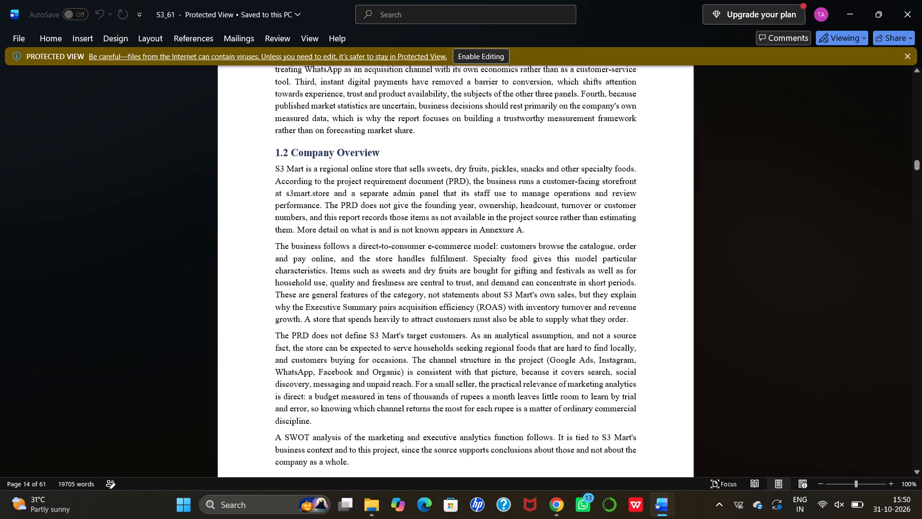
{"action": "scroll", "coordinate": [278, 342], "scroll_direction": "right", "scroll_amount": 2}
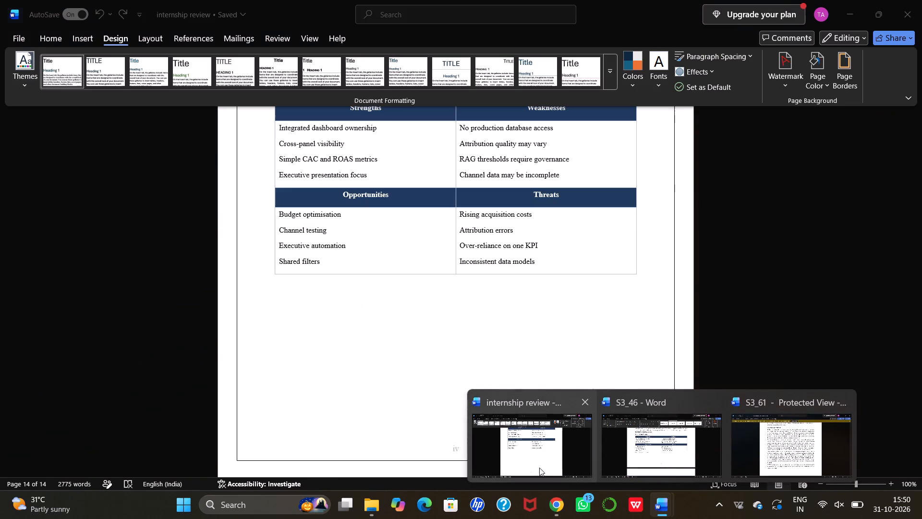
In the internship review, insert an empty line between the "Table 1.2: SWOT analysis" caption and the table.
{"action": "left_click", "coordinate": [539, 468]}
{"action": "scroll", "coordinate": [522, 414], "scroll_direction": "up", "scroll_amount": 1}
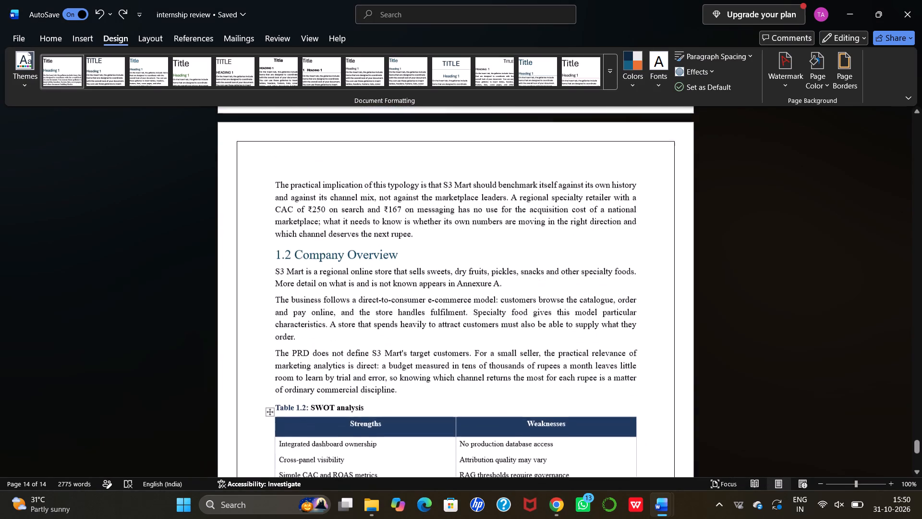
{"action": "scroll", "coordinate": [522, 414], "scroll_direction": "up", "scroll_amount": 1}
{"action": "scroll", "coordinate": [522, 414], "scroll_direction": "down", "scroll_amount": 1}
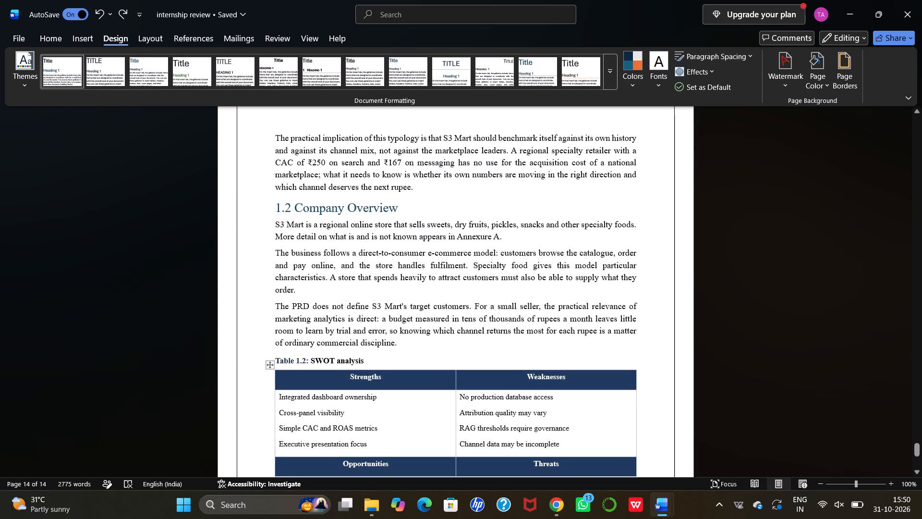
{"action": "left_click", "coordinate": [399, 361]}
{"action": "key", "text": "Return"}
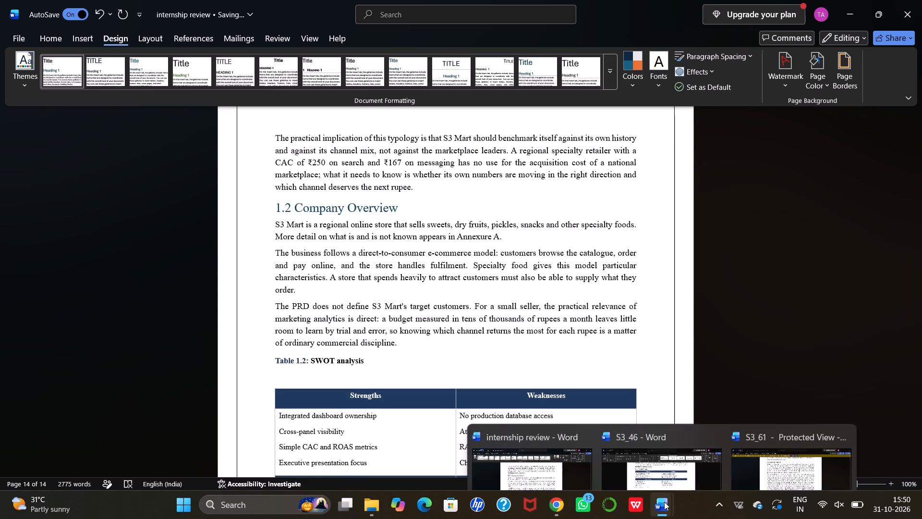
Copy the "A SWOT analysis of the marketing and executive analytics function follows" paragraph from S3_61 into the empty line under the Table 1.2 caption.
{"action": "left_click", "coordinate": [762, 445]}
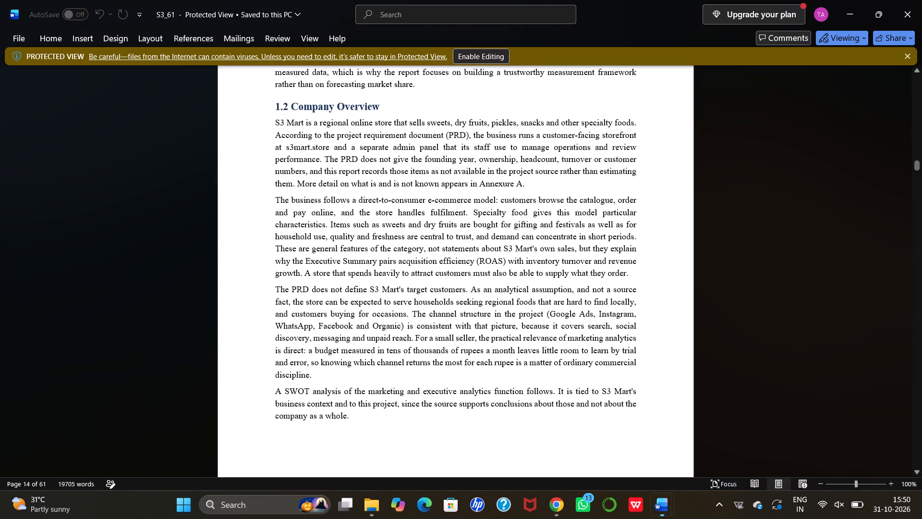
{"action": "scroll", "coordinate": [562, 352], "scroll_direction": "down", "scroll_amount": 5}
{"action": "scroll", "coordinate": [562, 352], "scroll_direction": "up", "scroll_amount": 2}
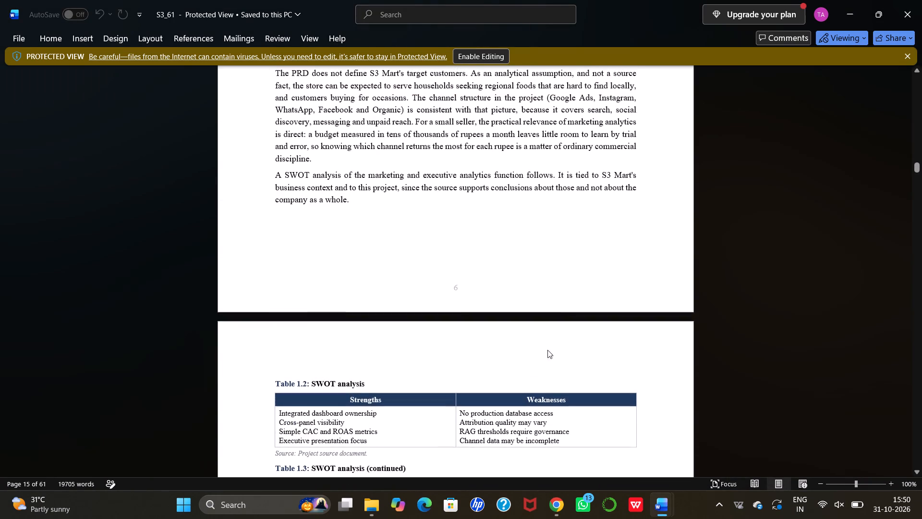
{"action": "left_click_drag", "start_coordinate": [275, 173], "coordinate": [343, 201]}
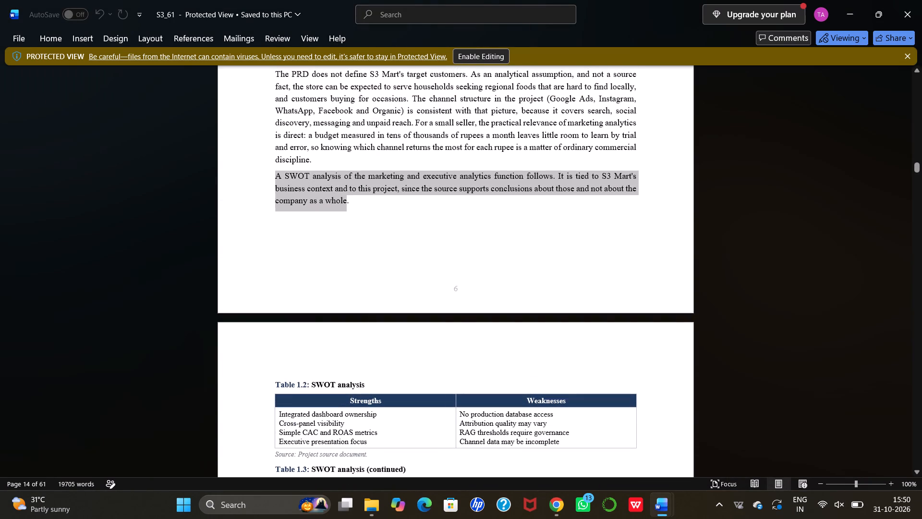
{"action": "left_click_drag", "start_coordinate": [343, 201], "coordinate": [357, 205]}
{"action": "key", "text": "ctrl+c"}
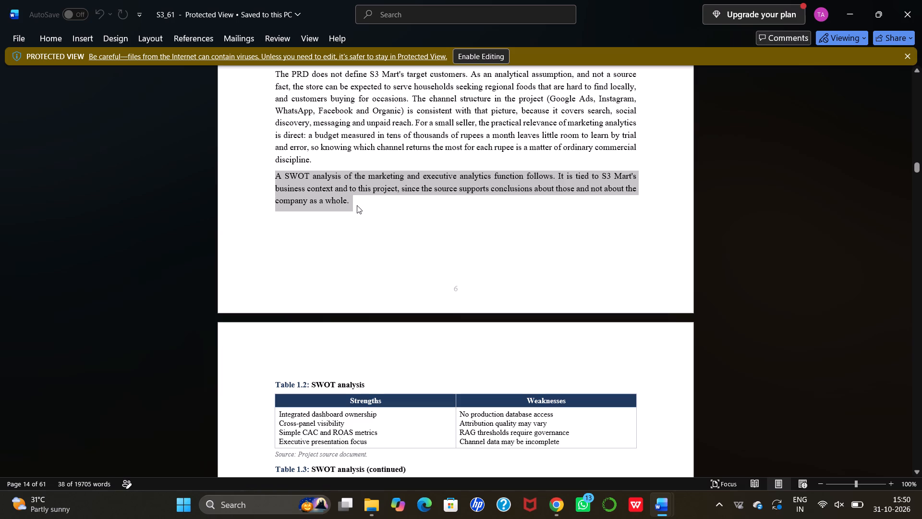
{"action": "left_click", "coordinate": [559, 435]}
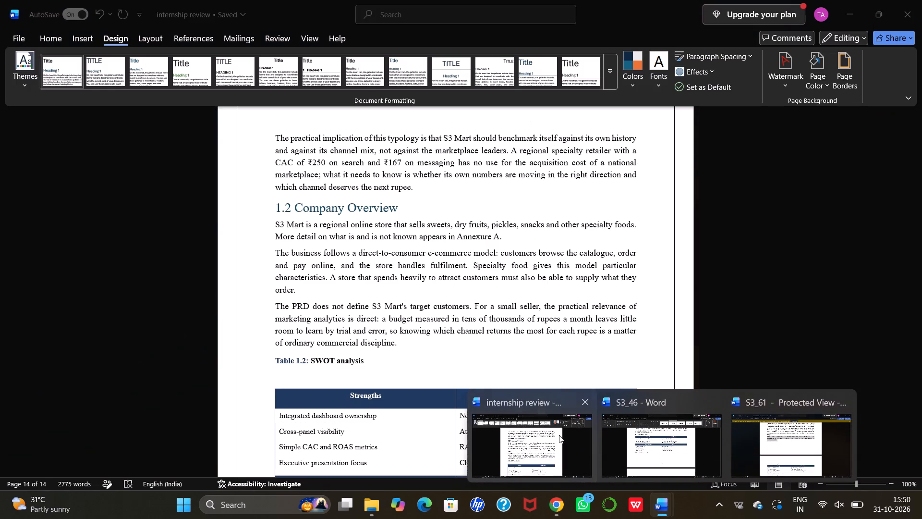
{"action": "left_click", "coordinate": [323, 374]}
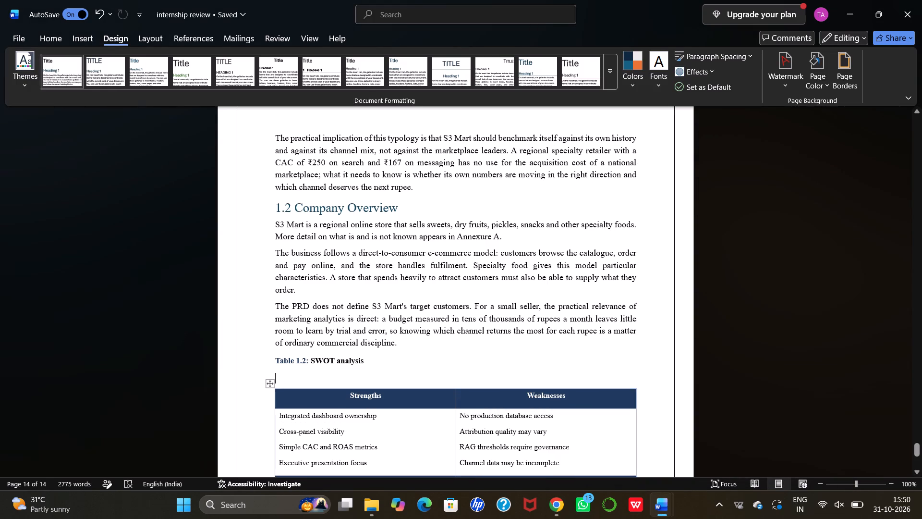
{"action": "key", "text": "ctrl+v"}
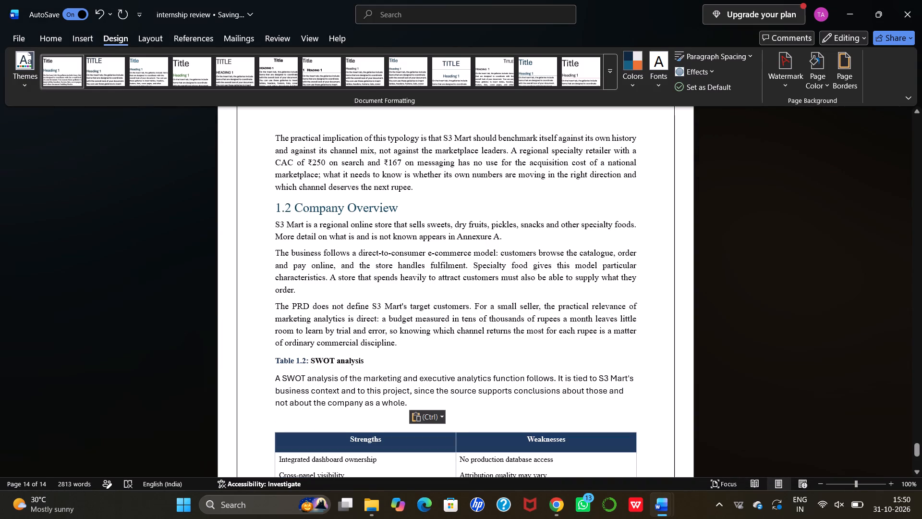
Delete the empty line between the pasted SWOT introduction paragraph and the SWOT table.
{"action": "scroll", "coordinate": [323, 374], "scroll_direction": "down", "scroll_amount": 1}
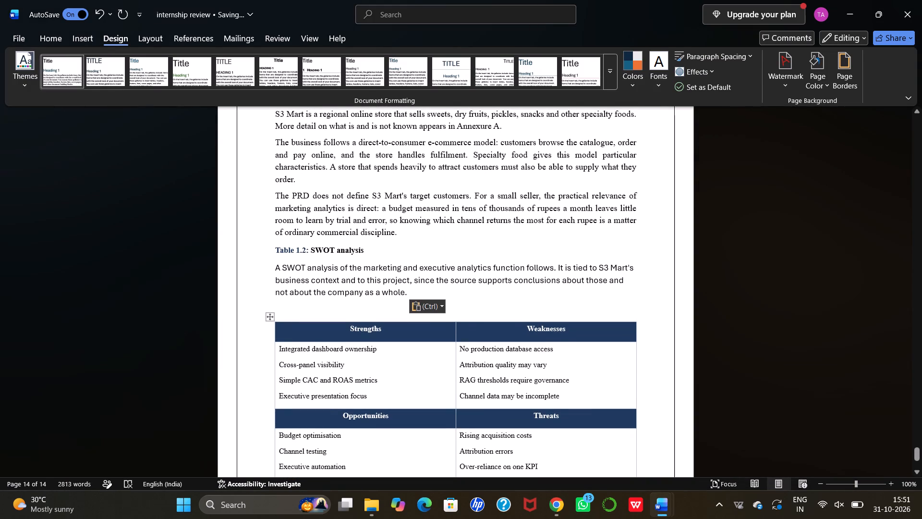
{"action": "left_click", "coordinate": [357, 310]}
{"action": "key", "text": "BackSpace"}
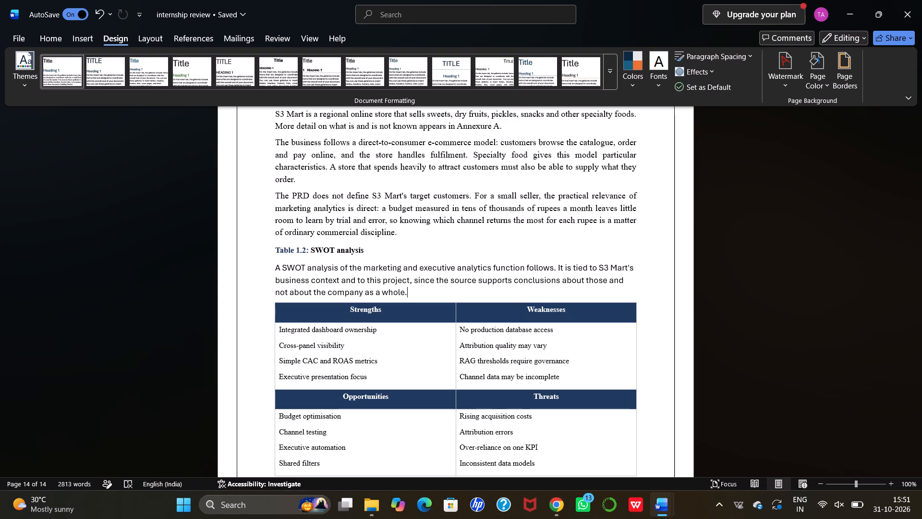
Review the internship review pages from the SWOT table back to the Chapter 1 introduction and Global Scenario section.
{"action": "scroll", "coordinate": [359, 304], "scroll_direction": "down", "scroll_amount": 2}
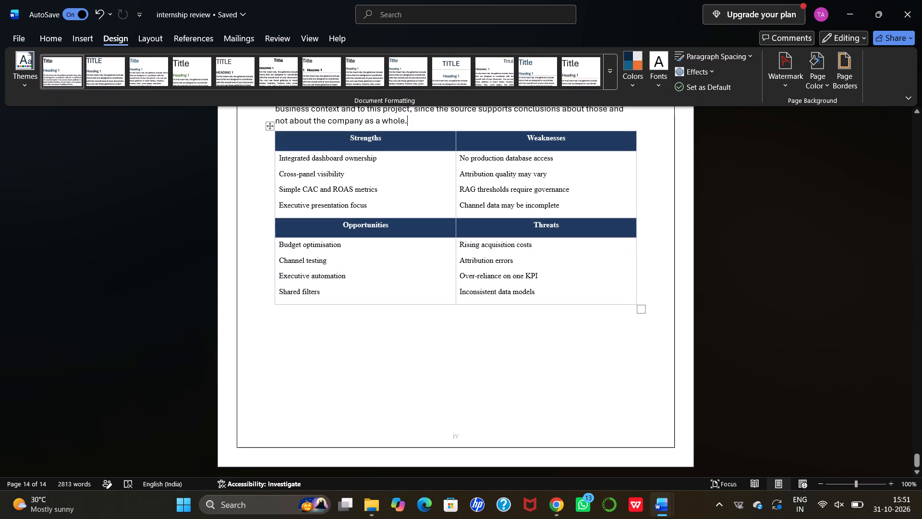
{"action": "scroll", "coordinate": [359, 304], "scroll_direction": "down", "scroll_amount": 1}
{"action": "scroll", "coordinate": [353, 341], "scroll_direction": "up", "scroll_amount": 1}
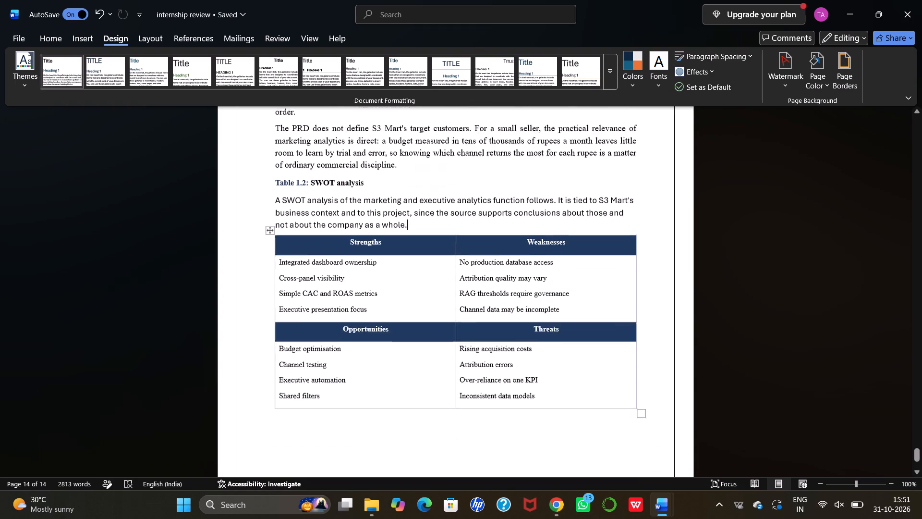
{"action": "scroll", "coordinate": [353, 341], "scroll_direction": "up", "scroll_amount": 2}
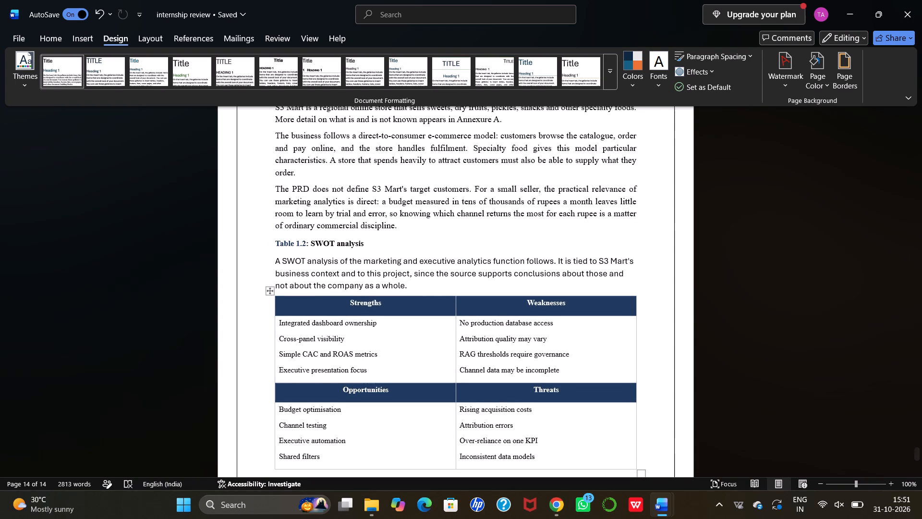
{"action": "scroll", "coordinate": [353, 341], "scroll_direction": "right", "scroll_amount": 1}
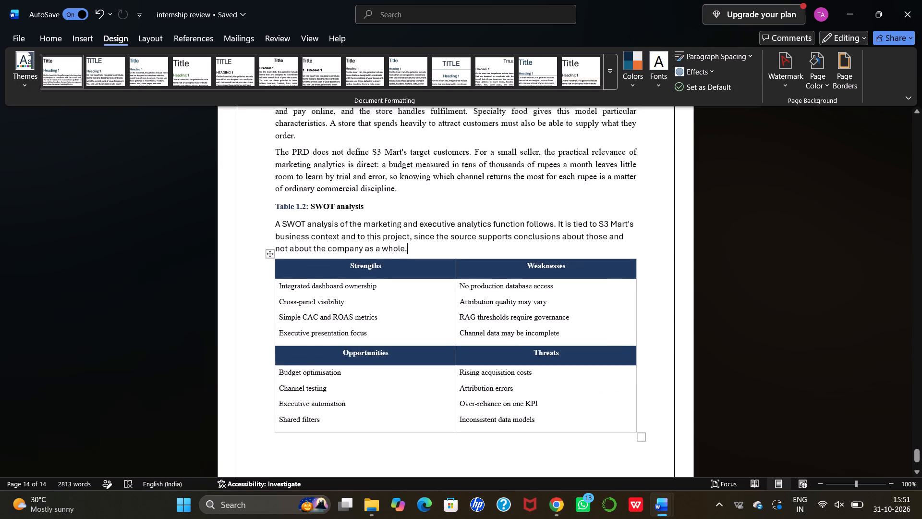
{"action": "scroll", "coordinate": [353, 341], "scroll_direction": "up", "scroll_amount": 7}
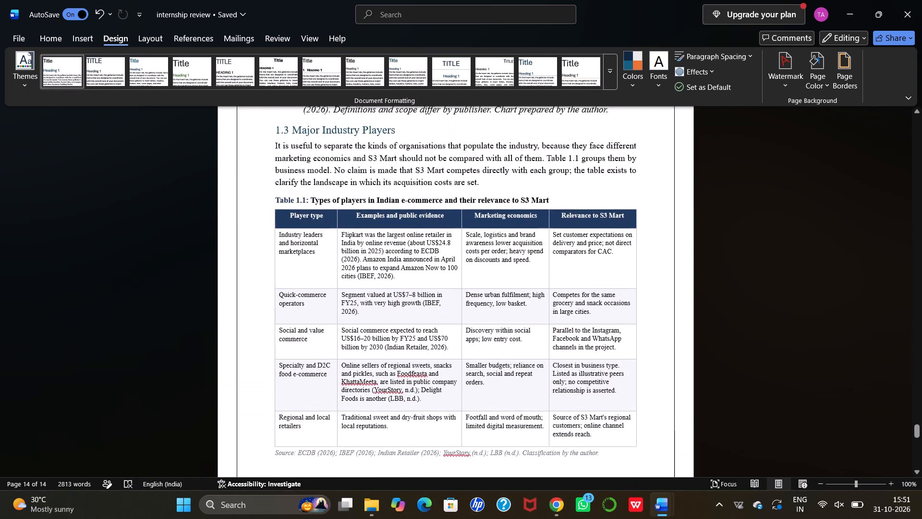
{"action": "scroll", "coordinate": [353, 341], "scroll_direction": "up", "scroll_amount": 6}
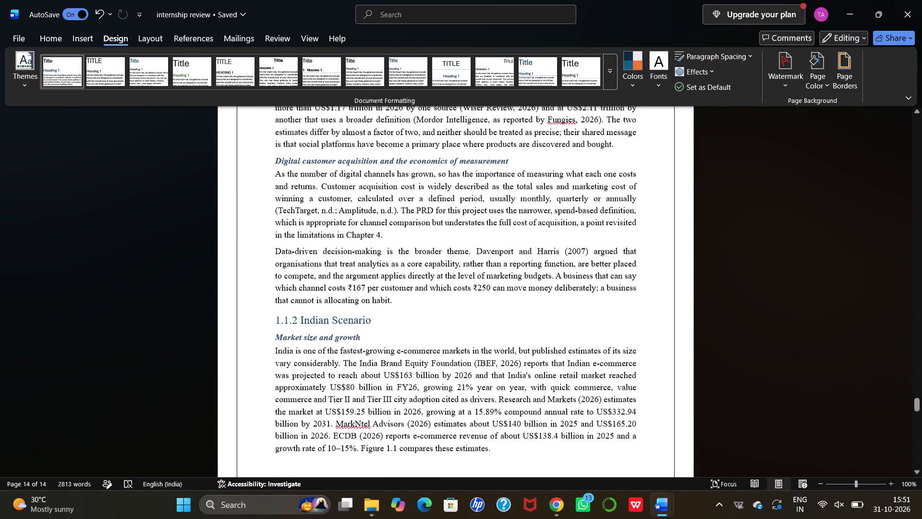
{"action": "scroll", "coordinate": [353, 341], "scroll_direction": "up", "scroll_amount": 6}
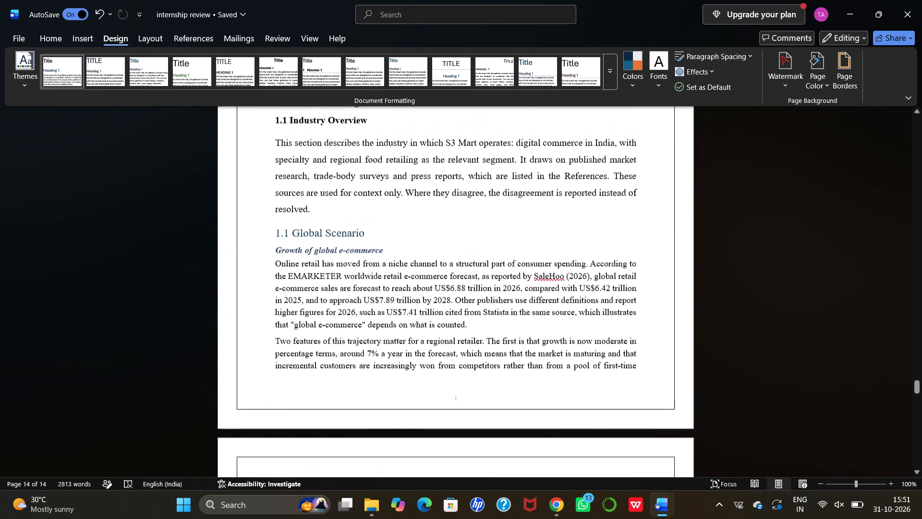
{"action": "scroll", "coordinate": [353, 341], "scroll_direction": "up", "scroll_amount": 2}
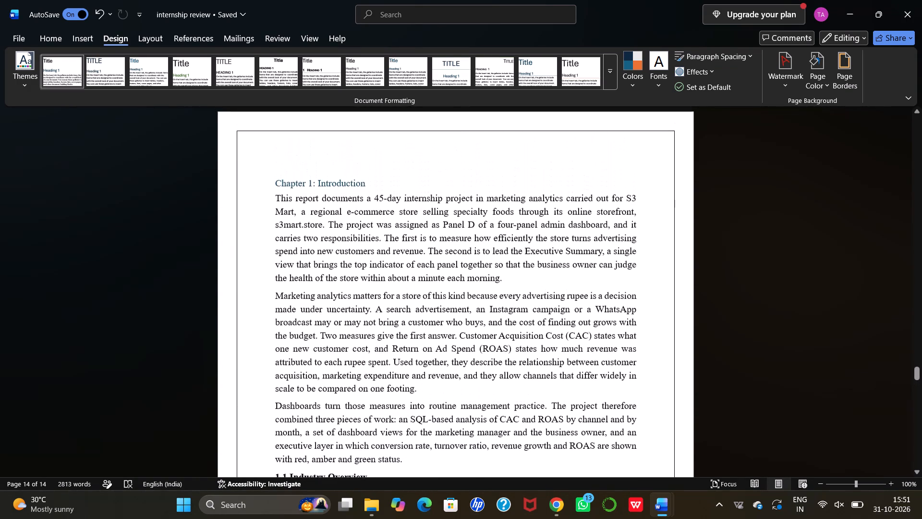
{"action": "scroll", "coordinate": [353, 341], "scroll_direction": "up", "scroll_amount": 1}
{"action": "scroll", "coordinate": [353, 341], "scroll_direction": "down", "scroll_amount": 3}
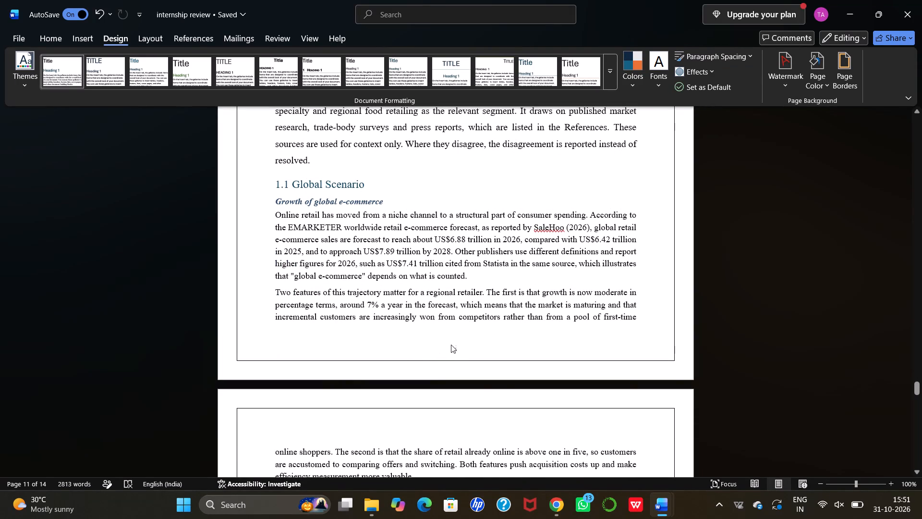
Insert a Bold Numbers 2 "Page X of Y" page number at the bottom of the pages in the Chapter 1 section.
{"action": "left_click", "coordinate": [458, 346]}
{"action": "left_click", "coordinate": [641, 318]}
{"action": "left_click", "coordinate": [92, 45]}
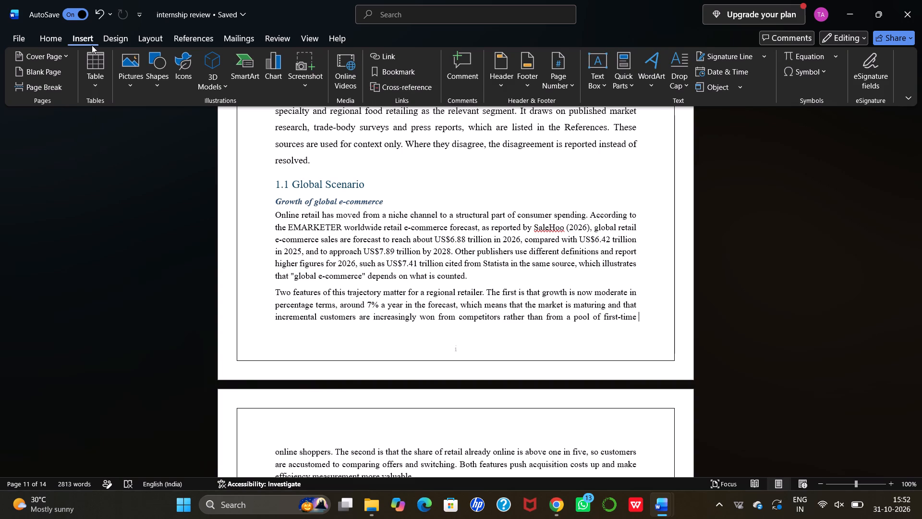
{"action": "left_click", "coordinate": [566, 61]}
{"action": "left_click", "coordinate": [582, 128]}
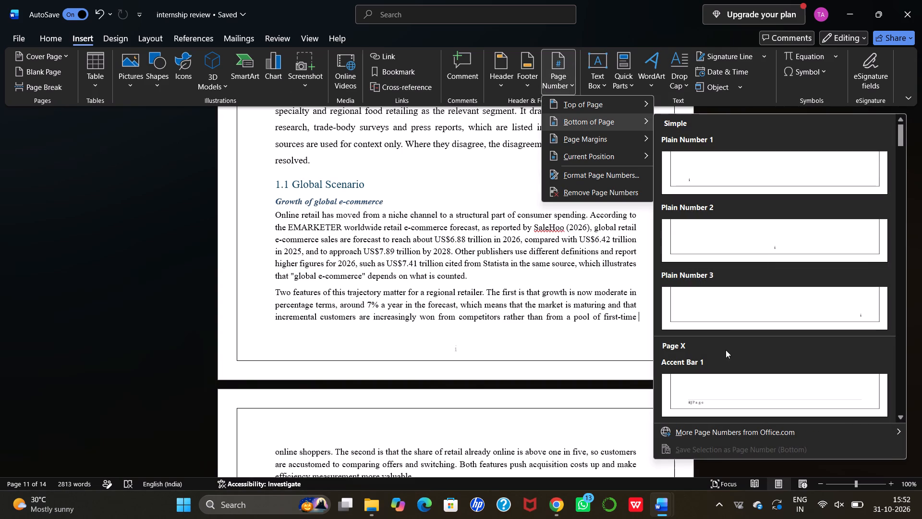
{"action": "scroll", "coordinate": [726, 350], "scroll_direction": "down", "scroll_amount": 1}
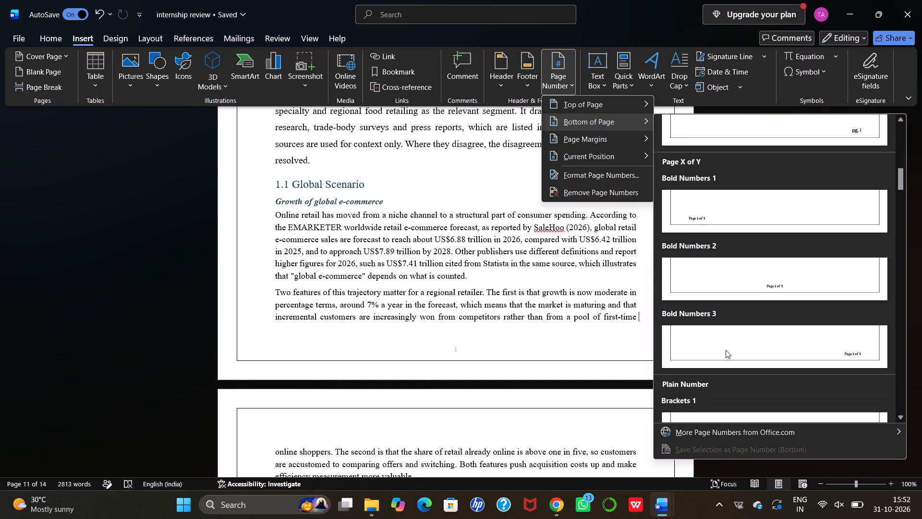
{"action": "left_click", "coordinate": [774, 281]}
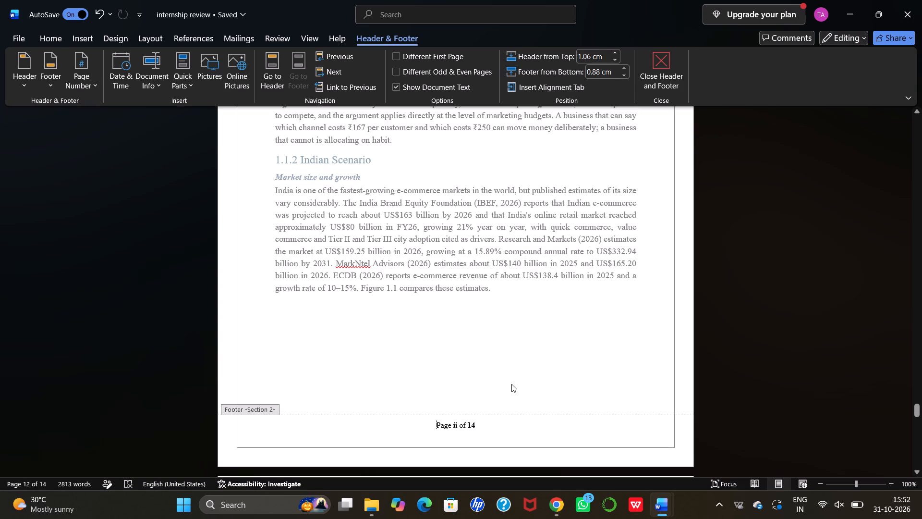
Remove the page numbers from the Section 2 footer and return to the body text.
{"action": "left_click", "coordinate": [94, 90]}
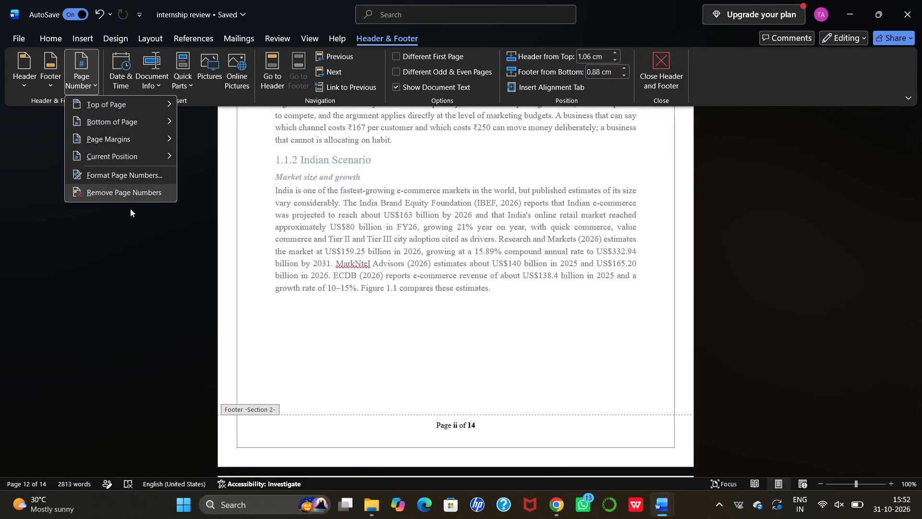
{"action": "left_click", "coordinate": [145, 194]}
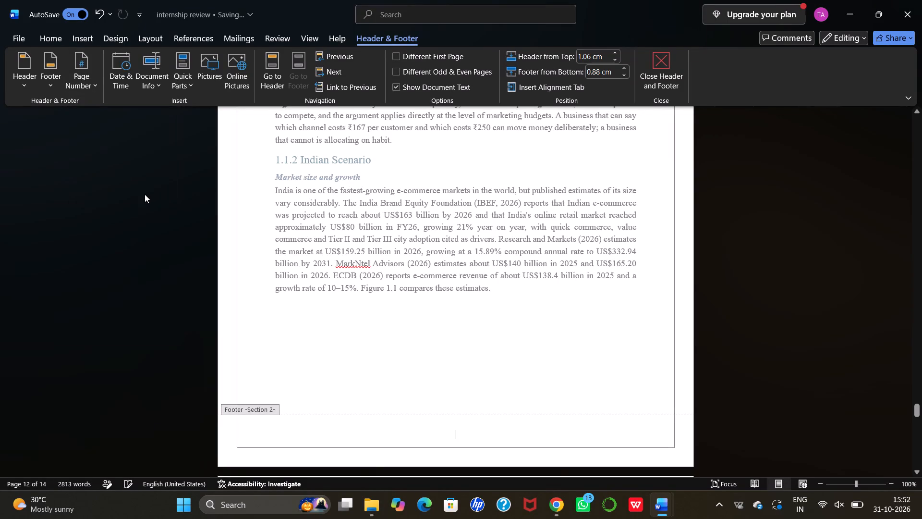
{"action": "left_click", "coordinate": [400, 293]}
{"action": "double_click", "coordinate": [400, 293]}
Check the page footers from the table of contents through the lists of tables and figures to the SWOT table page.
{"action": "scroll", "coordinate": [400, 293], "scroll_direction": "up", "scroll_amount": 5}
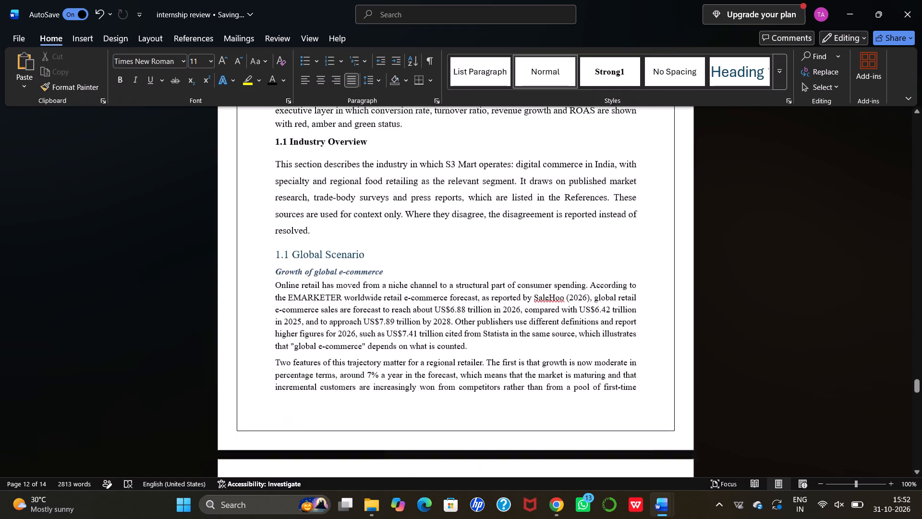
{"action": "scroll", "coordinate": [400, 293], "scroll_direction": "up", "scroll_amount": 12}
{"action": "scroll", "coordinate": [400, 293], "scroll_direction": "down", "scroll_amount": 2}
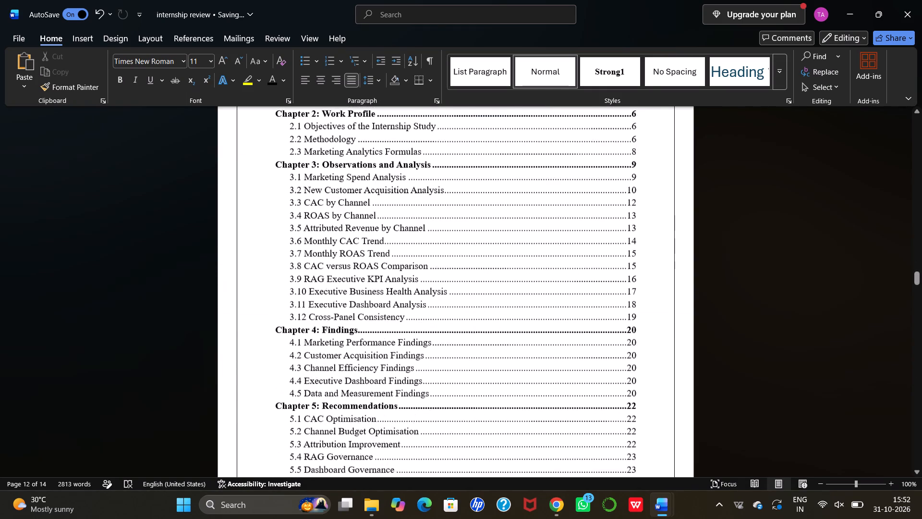
{"action": "scroll", "coordinate": [400, 293], "scroll_direction": "down", "scroll_amount": 3}
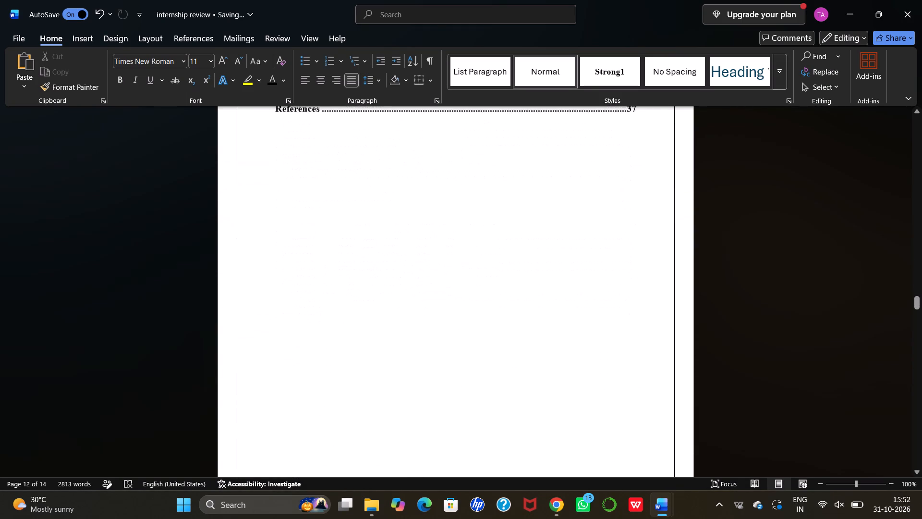
{"action": "scroll", "coordinate": [400, 293], "scroll_direction": "down", "scroll_amount": 1}
{"action": "scroll", "coordinate": [400, 293], "scroll_direction": "up", "scroll_amount": 3}
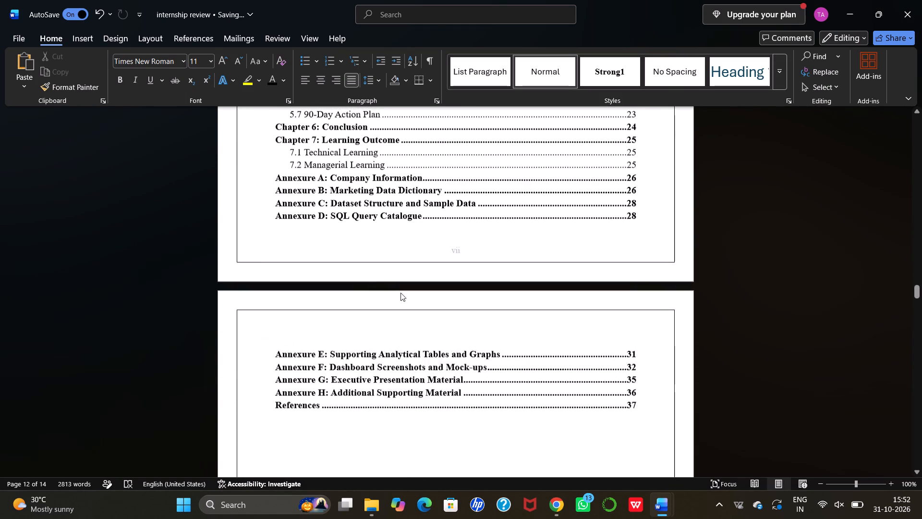
{"action": "scroll", "coordinate": [400, 293], "scroll_direction": "up", "scroll_amount": 4}
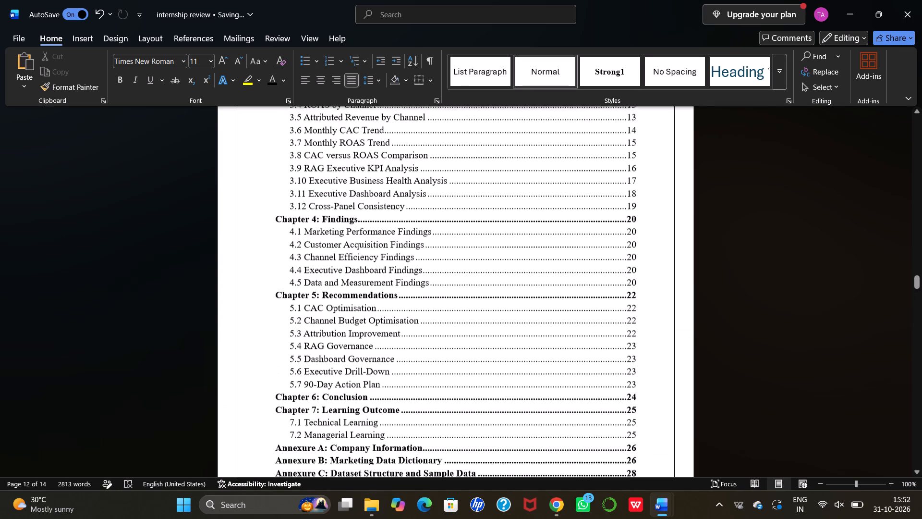
{"action": "scroll", "coordinate": [400, 293], "scroll_direction": "up", "scroll_amount": 3}
{"action": "scroll", "coordinate": [400, 293], "scroll_direction": "down", "scroll_amount": 2}
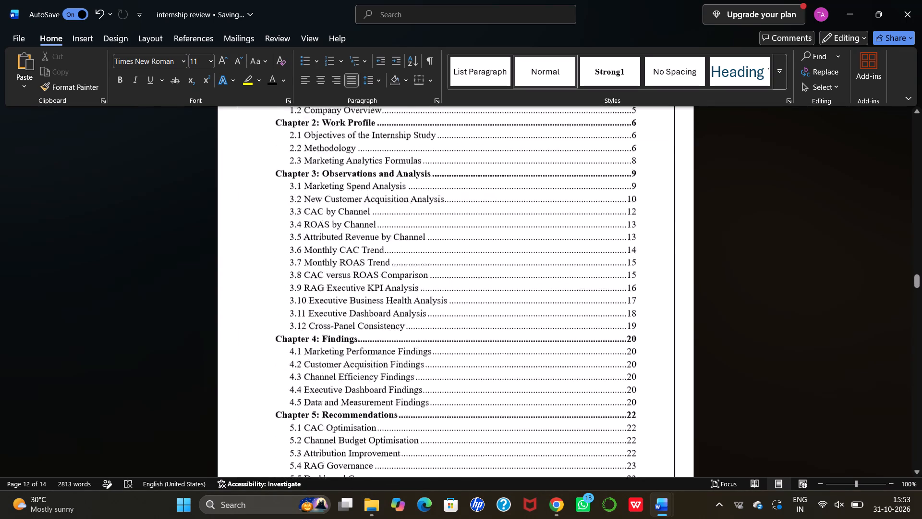
{"action": "scroll", "coordinate": [400, 293], "scroll_direction": "down", "scroll_amount": 8}
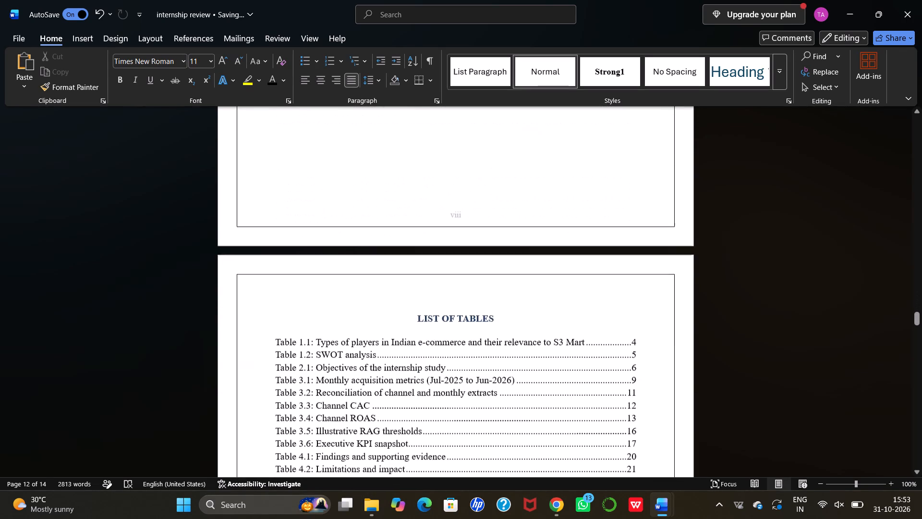
{"action": "scroll", "coordinate": [400, 293], "scroll_direction": "right", "scroll_amount": 2}
{"action": "scroll", "coordinate": [400, 293], "scroll_direction": "down", "scroll_amount": 4}
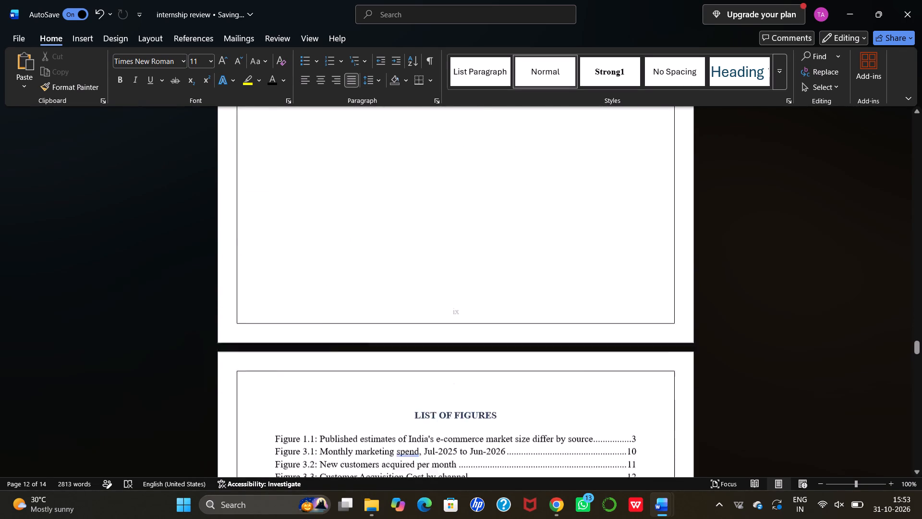
{"action": "scroll", "coordinate": [400, 293], "scroll_direction": "down", "scroll_amount": 7}
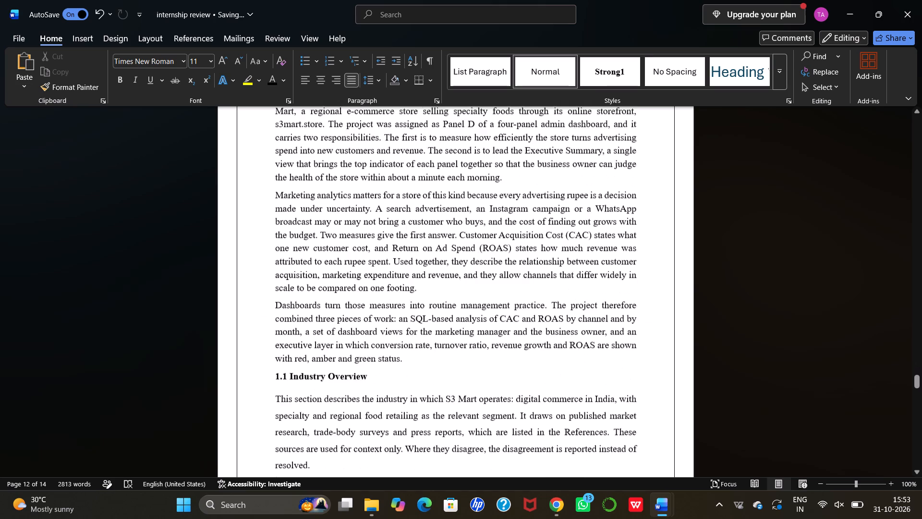
{"action": "scroll", "coordinate": [400, 293], "scroll_direction": "down", "scroll_amount": 4}
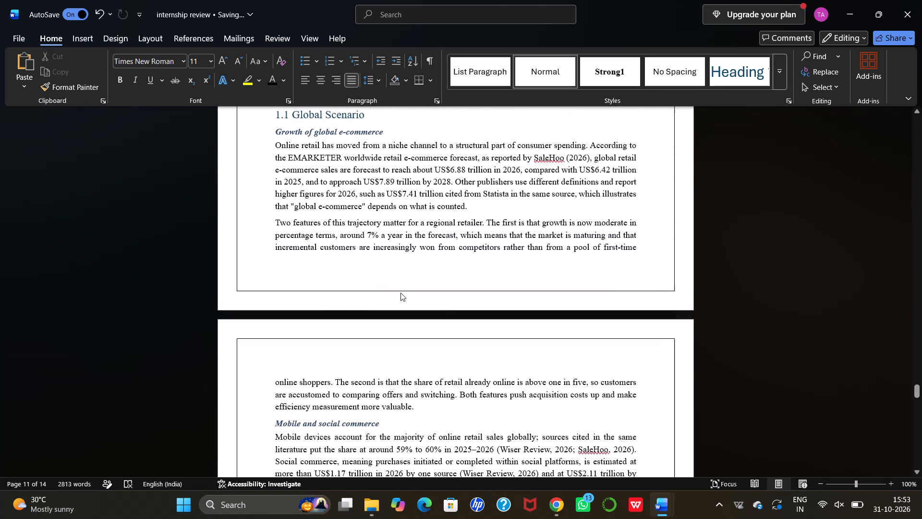
{"action": "scroll", "coordinate": [400, 293], "scroll_direction": "down", "scroll_amount": 2}
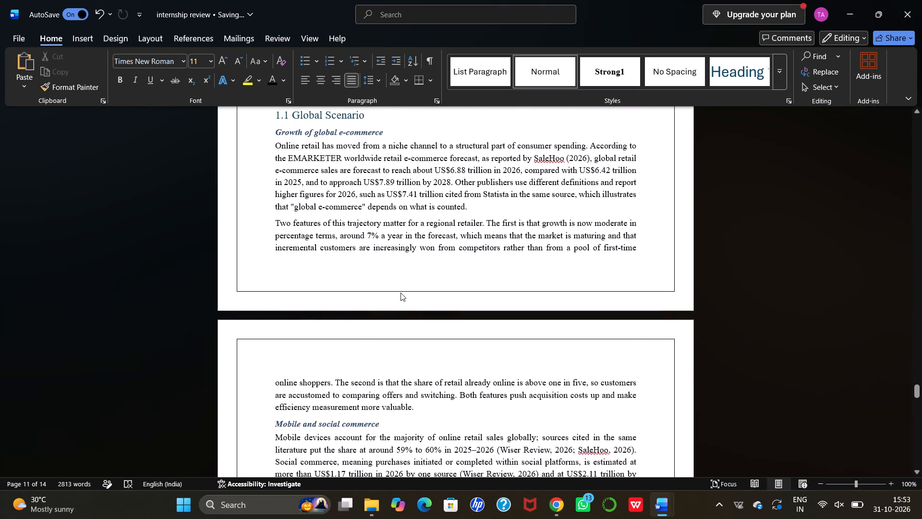
{"action": "scroll", "coordinate": [400, 293], "scroll_direction": "down", "scroll_amount": 11}
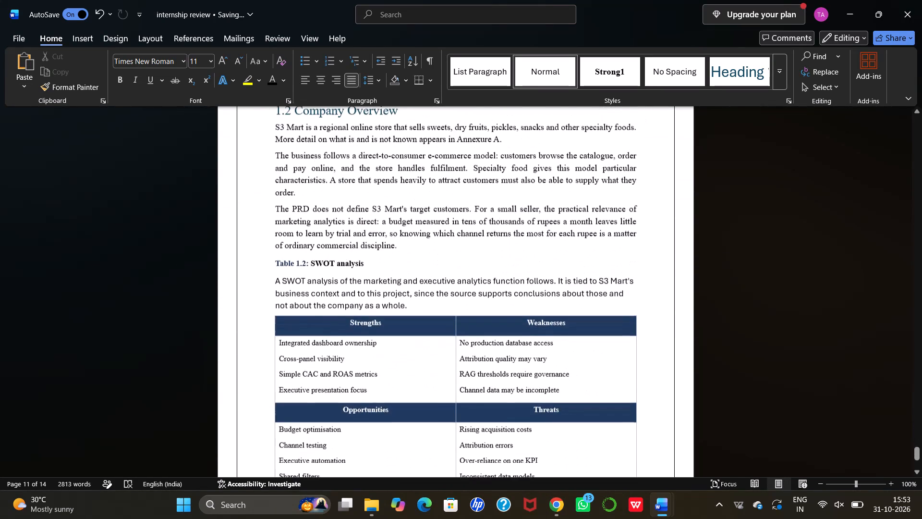
{"action": "scroll", "coordinate": [400, 293], "scroll_direction": "down", "scroll_amount": 2}
Copy the "Read together, the quadrants describe…" paragraph from S3_61 and paste it below the SWOT table in internship review.
{"action": "left_click", "coordinate": [371, 351]}
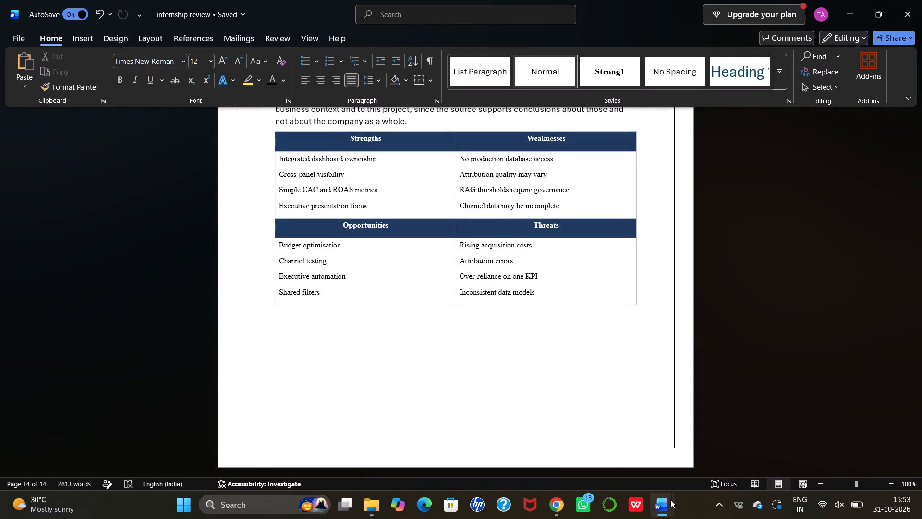
{"action": "left_click", "coordinate": [279, 325]}
{"action": "left_click", "coordinate": [688, 433]}
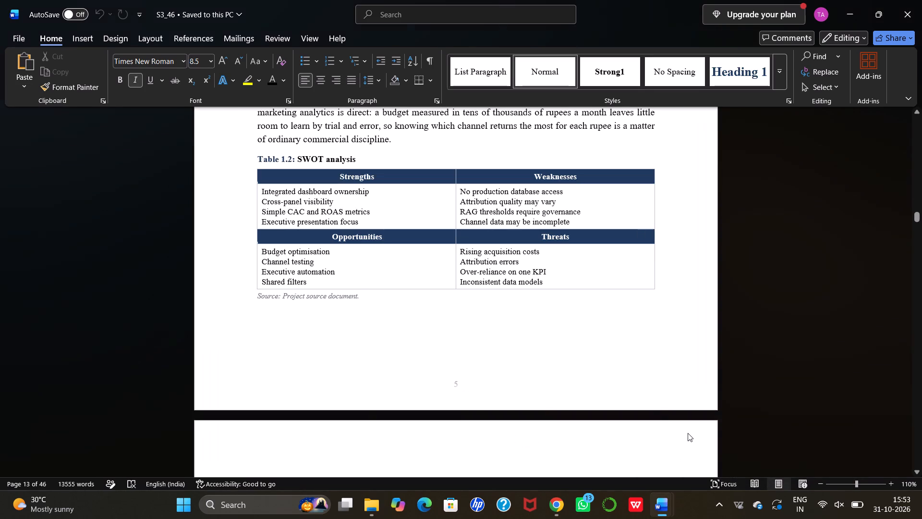
{"action": "scroll", "coordinate": [468, 272], "scroll_direction": "down", "scroll_amount": 2}
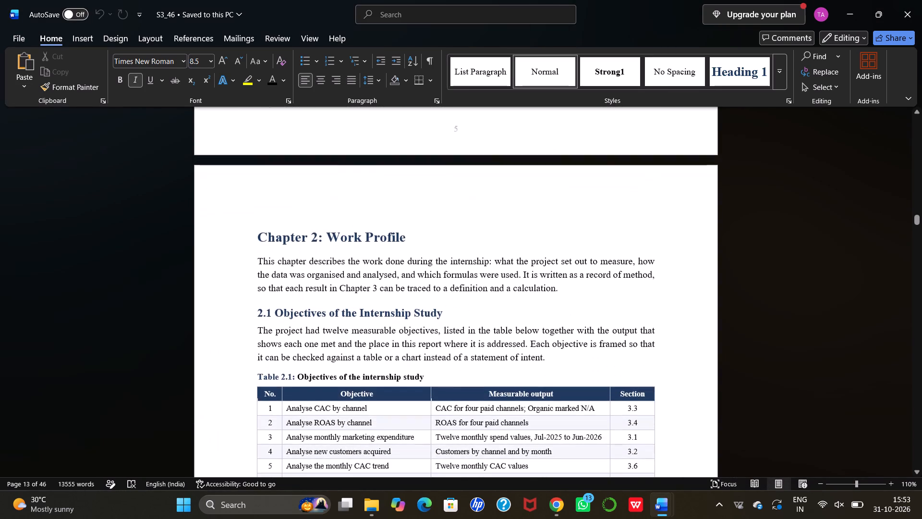
{"action": "left_click", "coordinate": [756, 452]}
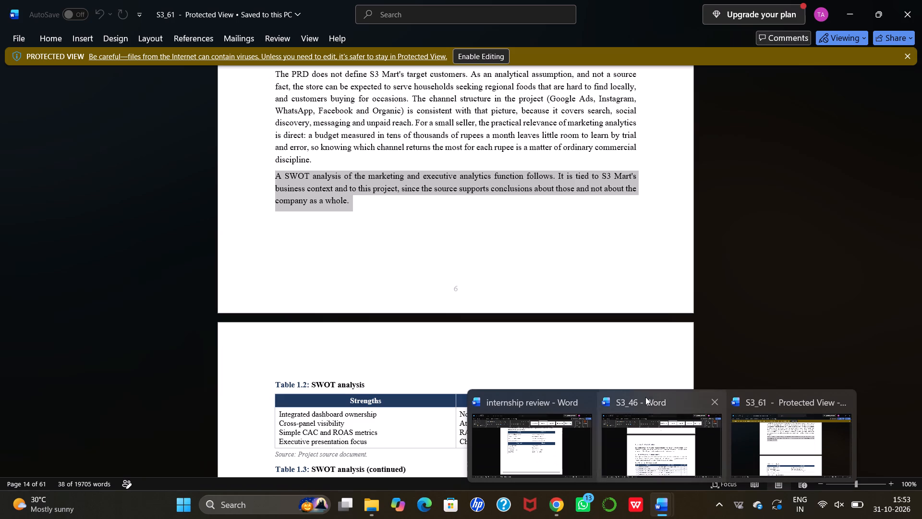
{"action": "left_click", "coordinate": [654, 368]}
{"action": "scroll", "coordinate": [654, 368], "scroll_direction": "down", "scroll_amount": 3}
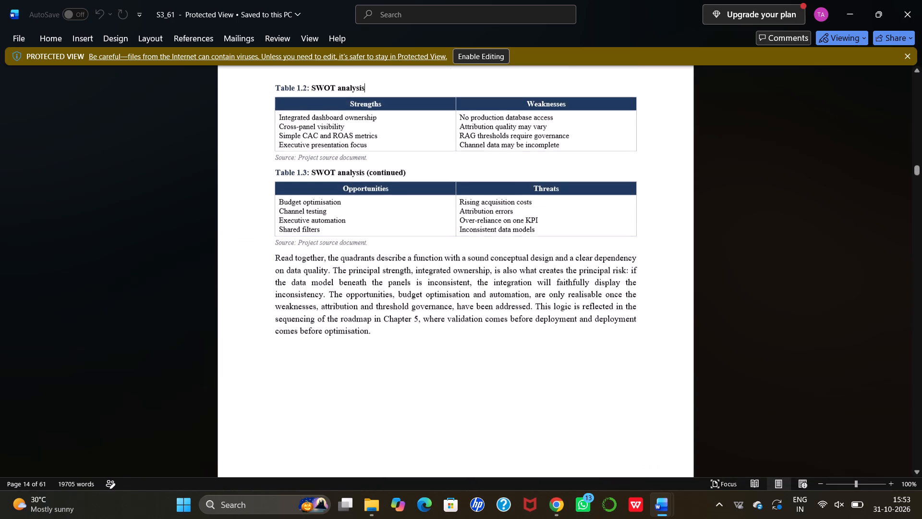
{"action": "scroll", "coordinate": [654, 368], "scroll_direction": "down", "scroll_amount": 1}
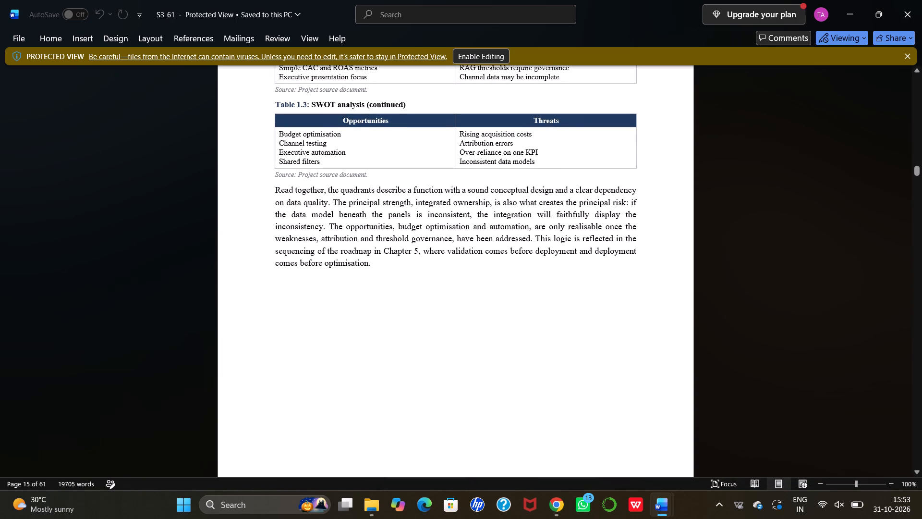
{"action": "left_click_drag", "start_coordinate": [275, 188], "coordinate": [394, 264]}
{"action": "key", "text": "ctrl+c"}
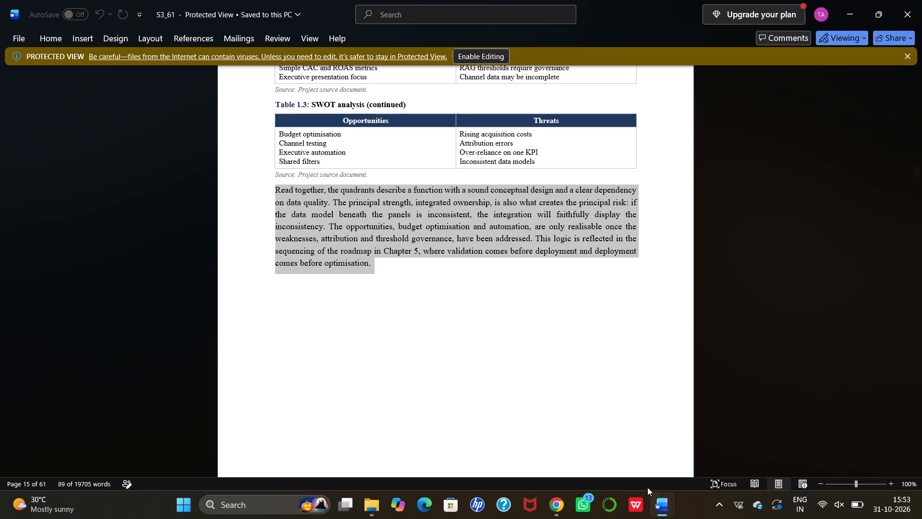
{"action": "left_click", "coordinate": [553, 459]}
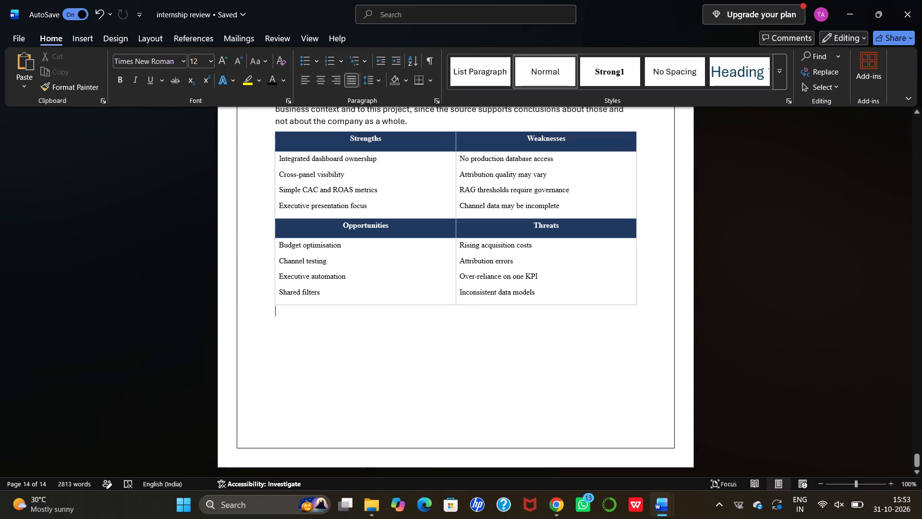
{"action": "key", "text": "ctrl+v"}
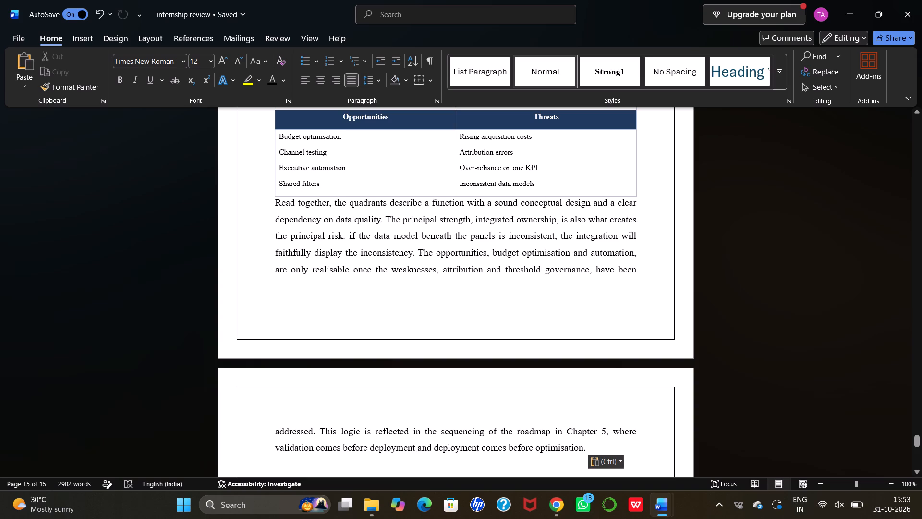
Delete the end of the pasted paragraph, from "The opportunities, budget optimisation and automation" through "deployment comes before optimisation.".
{"action": "left_click_drag", "start_coordinate": [586, 447], "coordinate": [383, 353]}
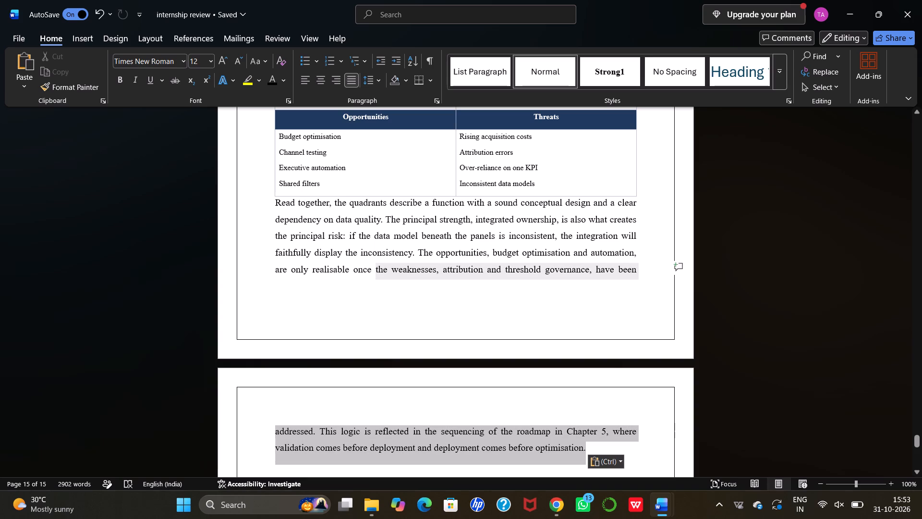
{"action": "left_click_drag", "start_coordinate": [383, 353], "coordinate": [422, 256]}
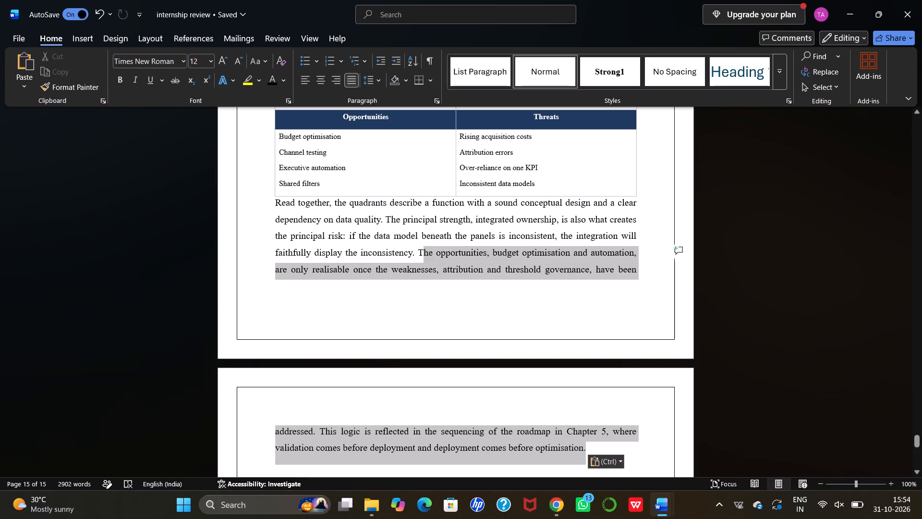
{"action": "left_click_drag", "start_coordinate": [422, 256], "coordinate": [417, 252]}
{"action": "key", "text": "BackSpace"}
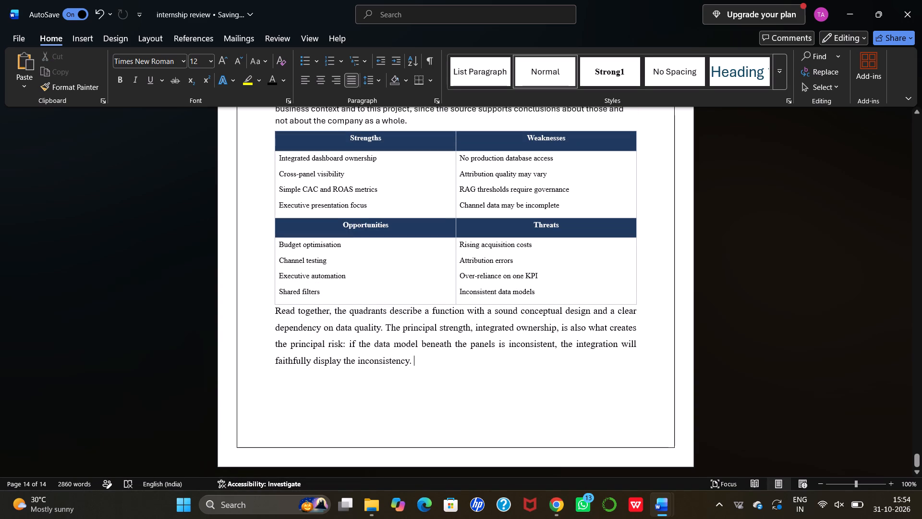
Add blank lines after the shortened SWOT paragraph so that the insertion point moves onto a new page.
{"action": "scroll", "coordinate": [444, 406], "scroll_direction": "down", "scroll_amount": 3}
{"action": "left_click", "coordinate": [310, 399]}
{"action": "key", "text": "Return"}
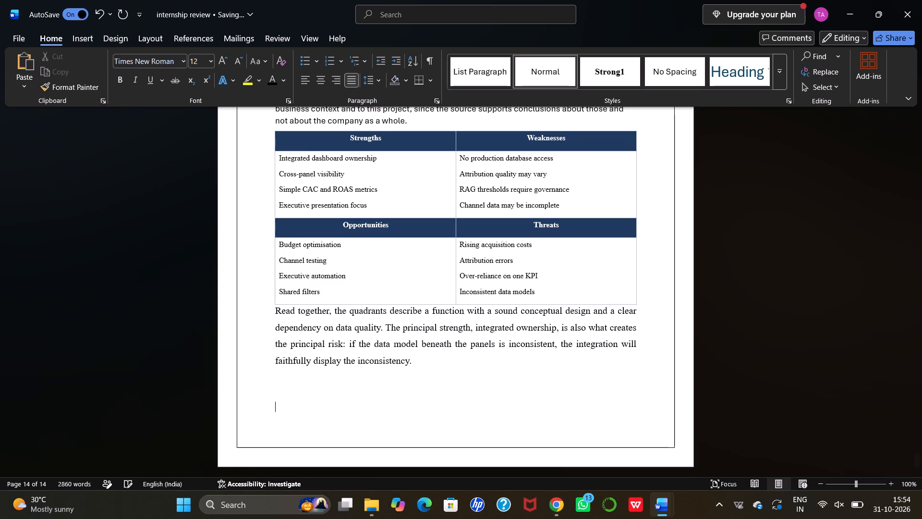
{"action": "key", "text": "Return"}
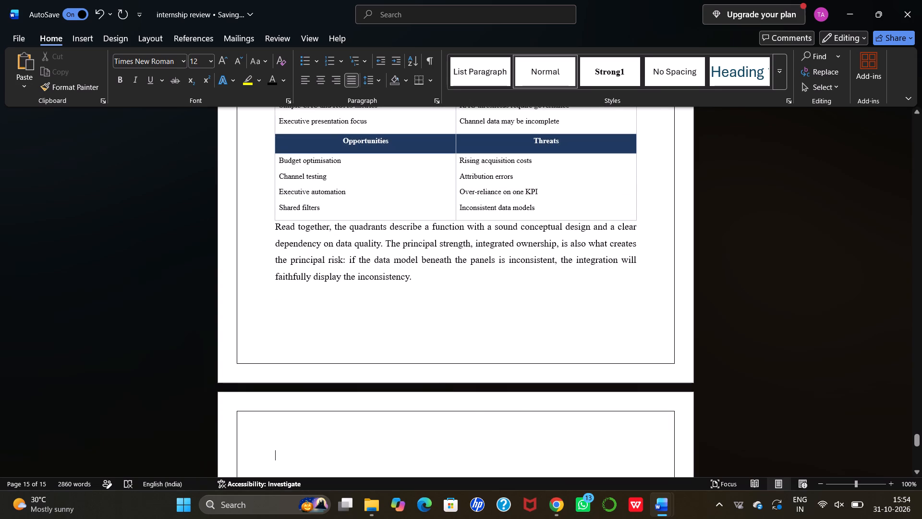
Compare the opening of Chapter 2: Work Profile in S3_61 and S3_46, including the internship objectives table.
{"action": "left_click", "coordinate": [675, 453]}
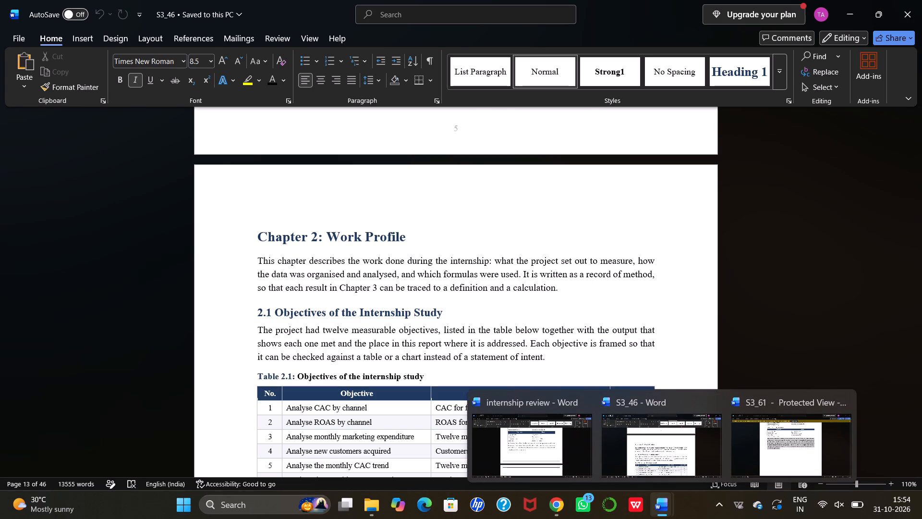
{"action": "left_click", "coordinate": [770, 453]}
{"action": "left_click", "coordinate": [590, 355]}
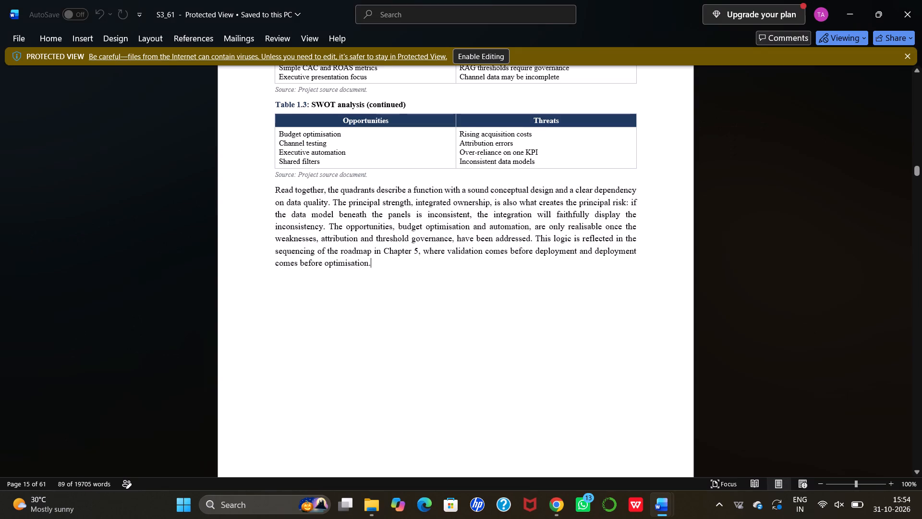
{"action": "scroll", "coordinate": [590, 355], "scroll_direction": "down", "scroll_amount": 4}
{"action": "scroll", "coordinate": [590, 355], "scroll_direction": "right", "scroll_amount": 1}
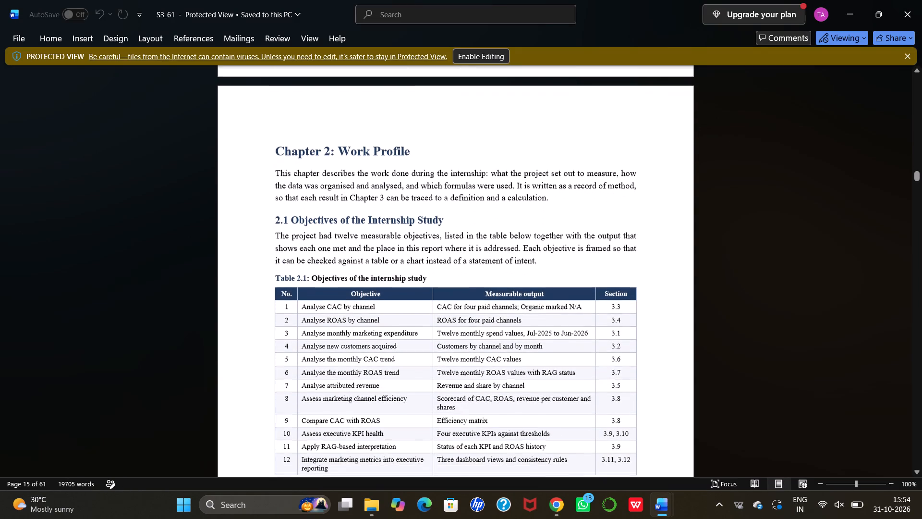
{"action": "scroll", "coordinate": [590, 355], "scroll_direction": "right", "scroll_amount": 1}
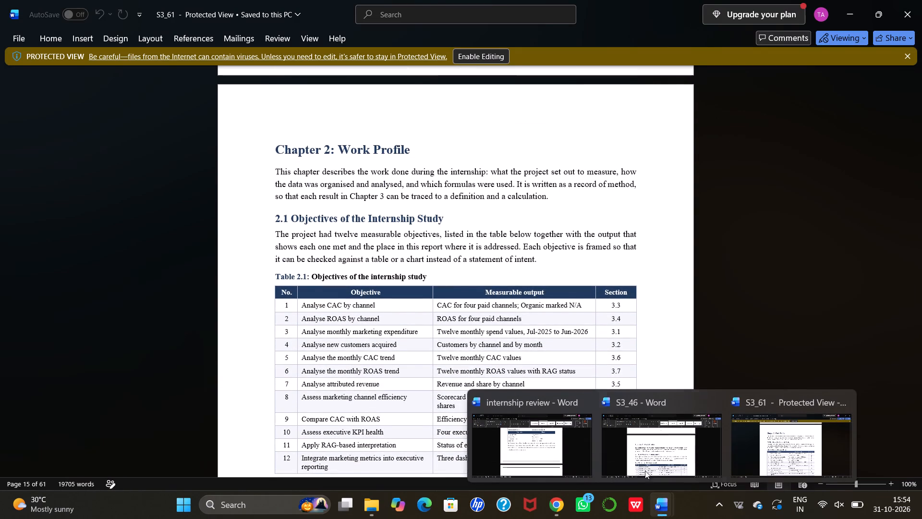
{"action": "left_click", "coordinate": [643, 460]}
{"action": "scroll", "coordinate": [605, 335], "scroll_direction": "down", "scroll_amount": 1}
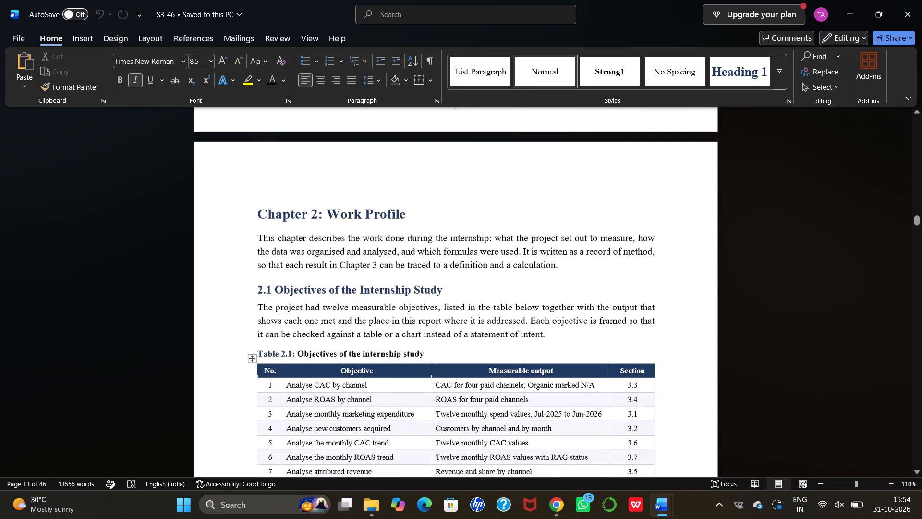
{"action": "scroll", "coordinate": [605, 335], "scroll_direction": "down", "scroll_amount": 2}
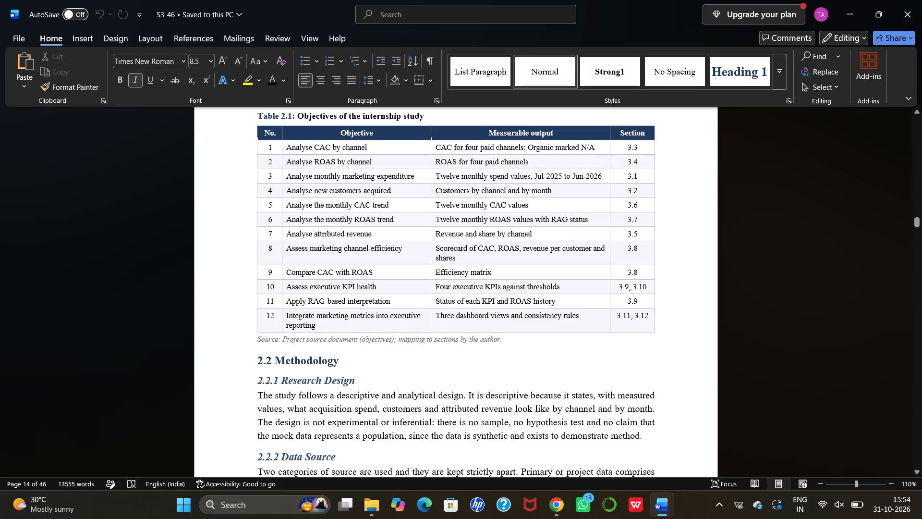
{"action": "scroll", "coordinate": [535, 360], "scroll_direction": "up", "scroll_amount": 1}
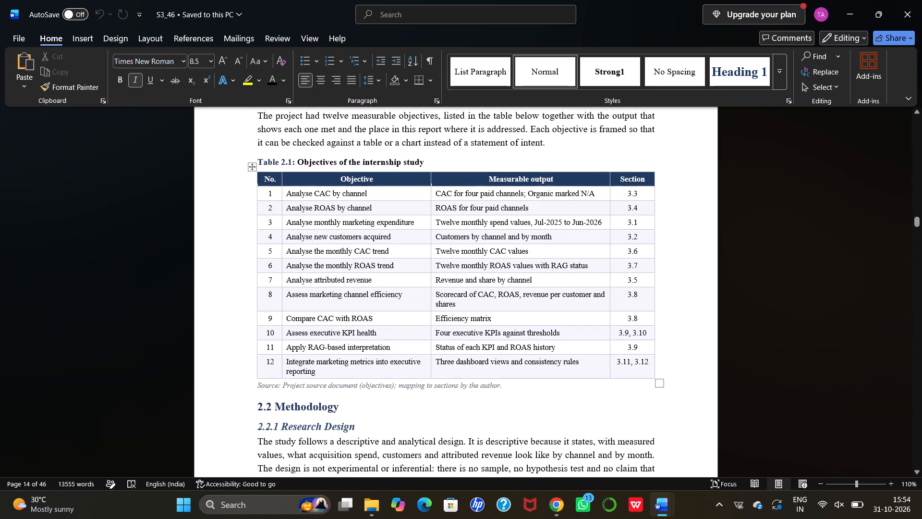
{"action": "scroll", "coordinate": [535, 360], "scroll_direction": "up", "scroll_amount": 1}
{"action": "left_click", "coordinate": [420, 177]}
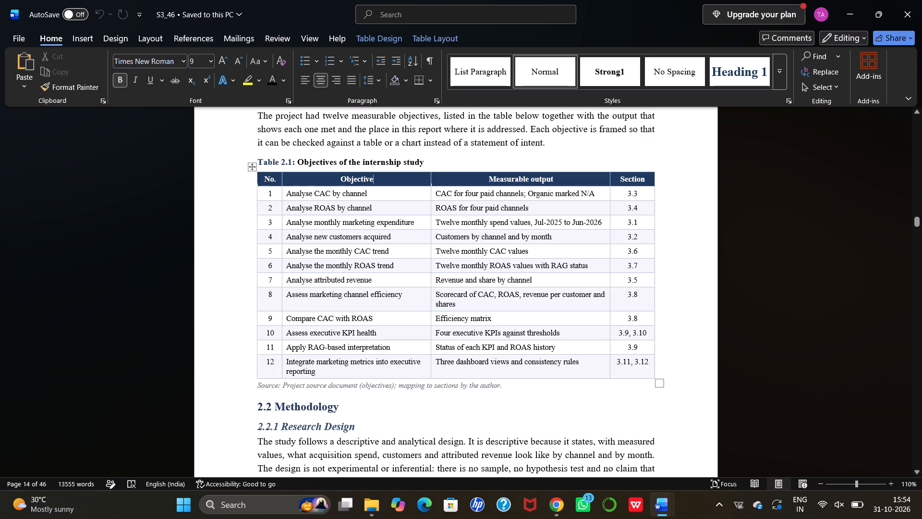
{"action": "left_click", "coordinate": [459, 159]}
Copy S3_46 from the heading "Chapter 2: Work Profile" through the end of Table 2.1 and paste it on the new page of internship review.
{"action": "scroll", "coordinate": [459, 159], "scroll_direction": "up", "scroll_amount": 1}
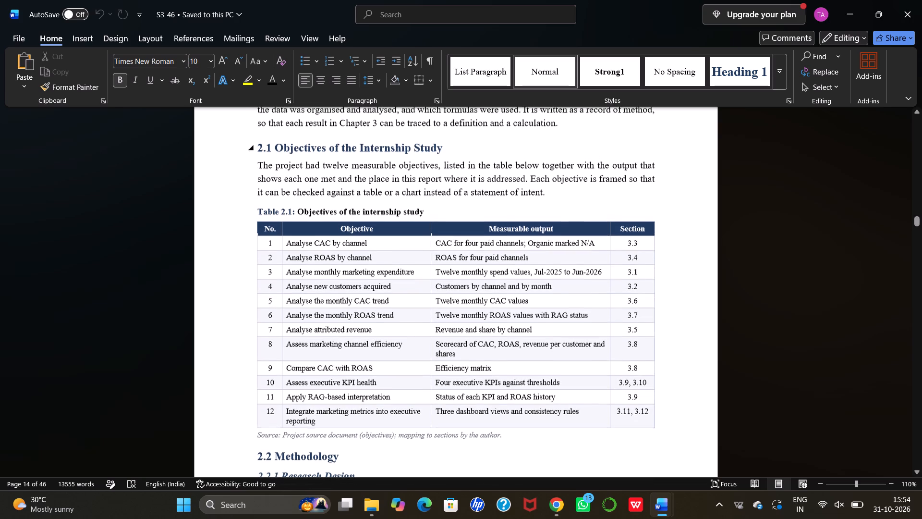
{"action": "scroll", "coordinate": [459, 159], "scroll_direction": "up", "scroll_amount": 1}
{"action": "scroll", "coordinate": [248, 140], "scroll_direction": "up", "scroll_amount": 1}
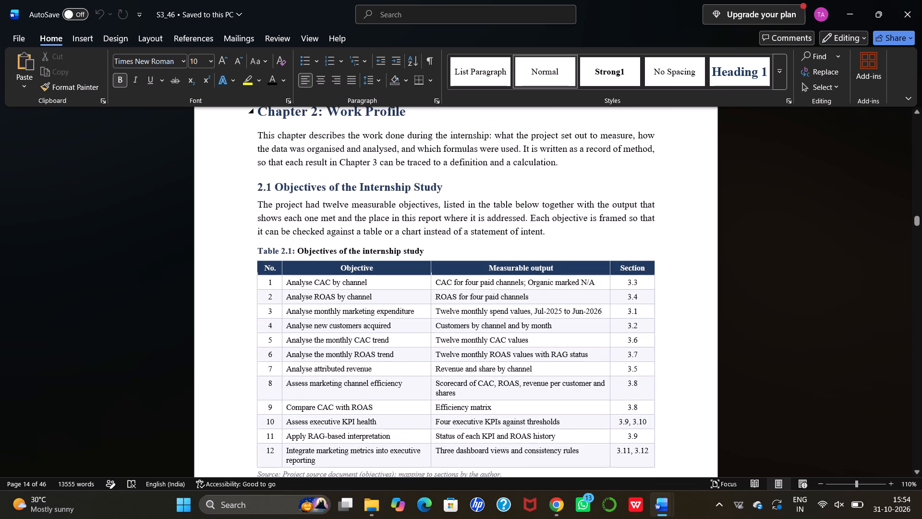
{"action": "scroll", "coordinate": [248, 140], "scroll_direction": "up", "scroll_amount": 1}
{"action": "left_click_drag", "start_coordinate": [258, 152], "coordinate": [306, 206]}
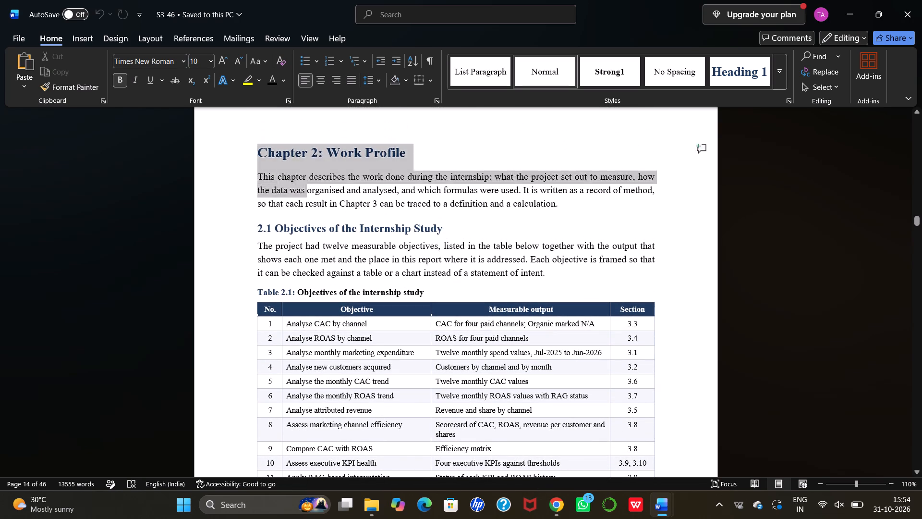
{"action": "left_click_drag", "start_coordinate": [306, 206], "coordinate": [421, 428]}
{"action": "scroll", "coordinate": [406, 376], "scroll_direction": "up", "scroll_amount": 1}
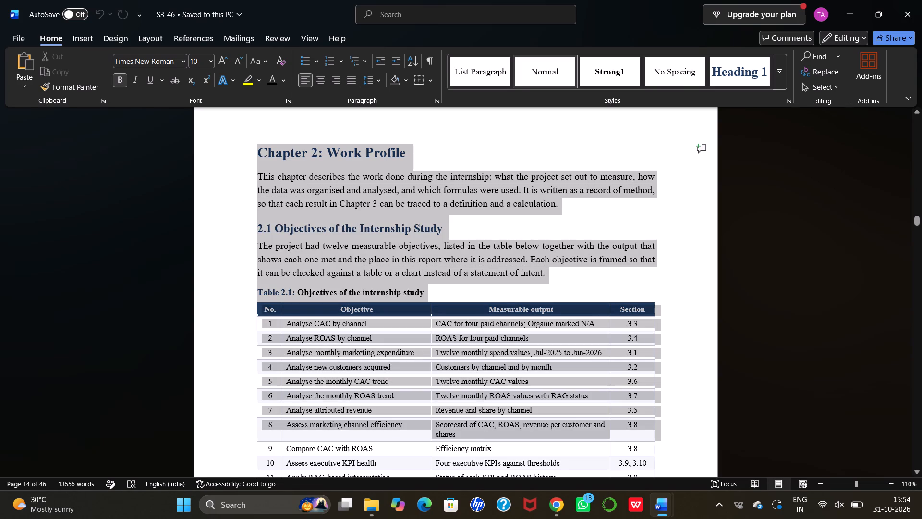
{"action": "left_click_drag", "start_coordinate": [421, 428], "coordinate": [441, 449]}
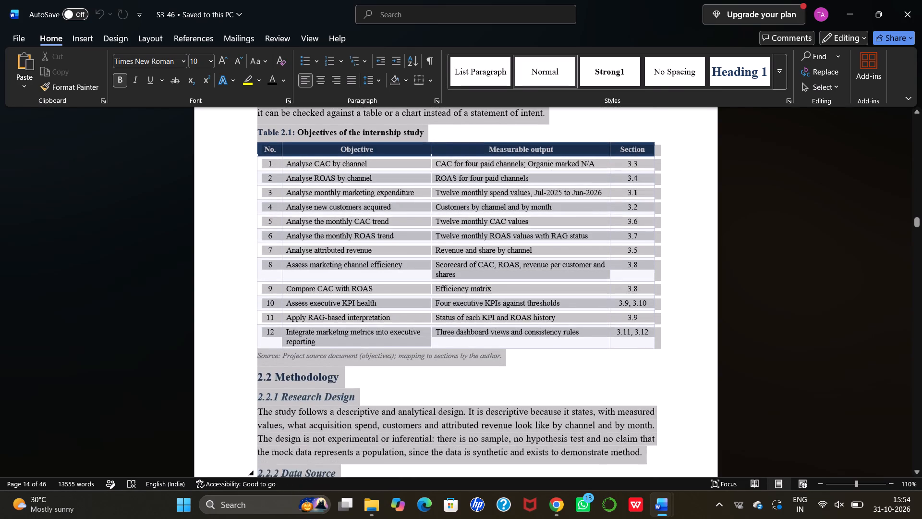
{"action": "left_click_drag", "start_coordinate": [441, 449], "coordinate": [471, 374]}
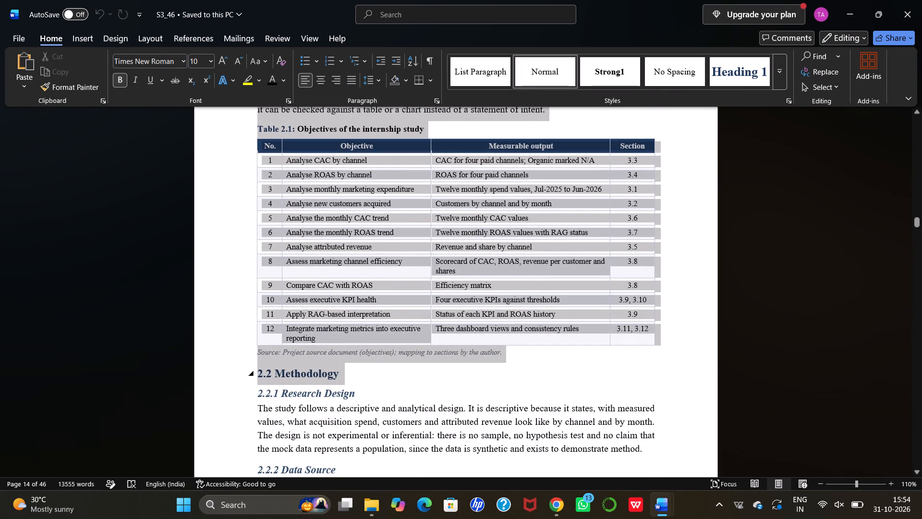
{"action": "left_click_drag", "start_coordinate": [471, 374], "coordinate": [653, 338]}
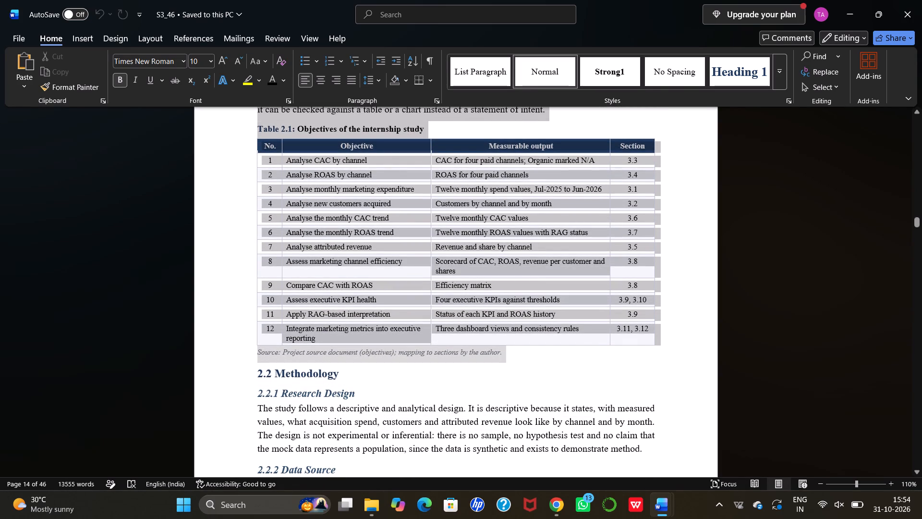
{"action": "left_click_drag", "start_coordinate": [653, 338], "coordinate": [667, 336]}
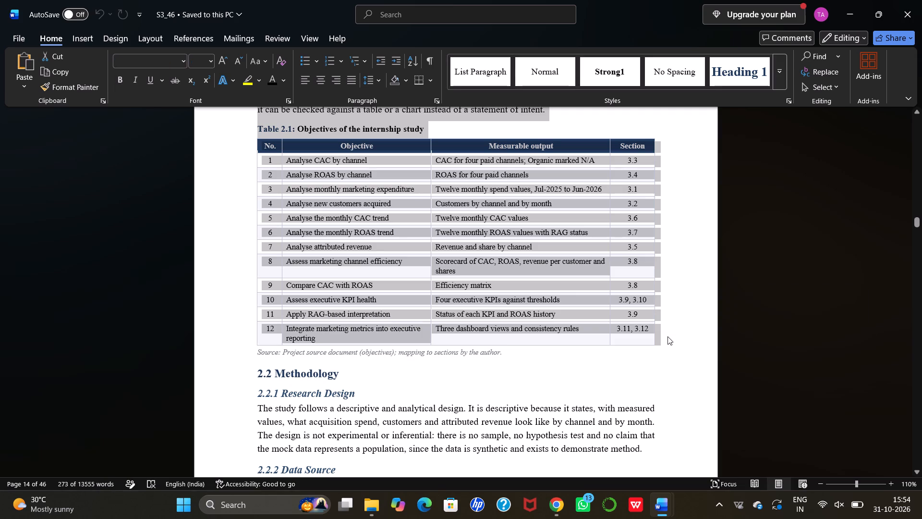
{"action": "key", "text": "ctrl+c"}
{"action": "left_click", "coordinate": [544, 460]}
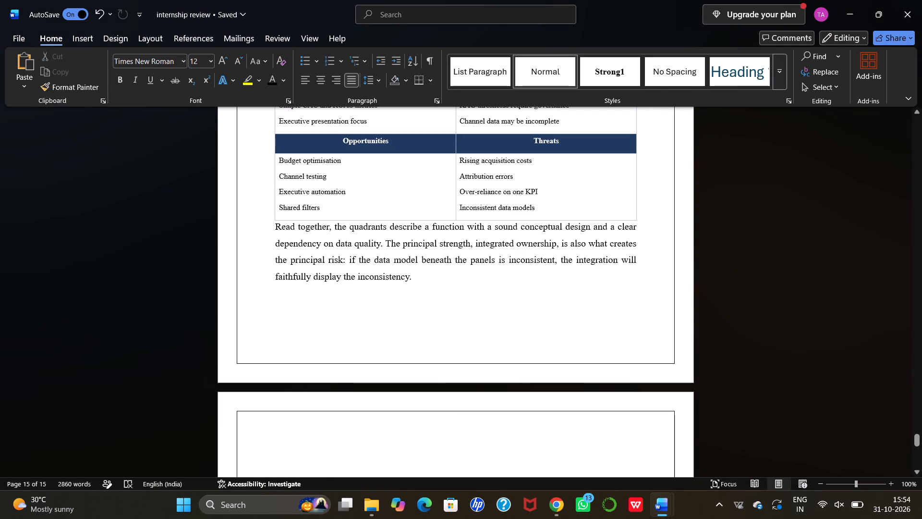
{"action": "key", "text": "ctrl+v"}
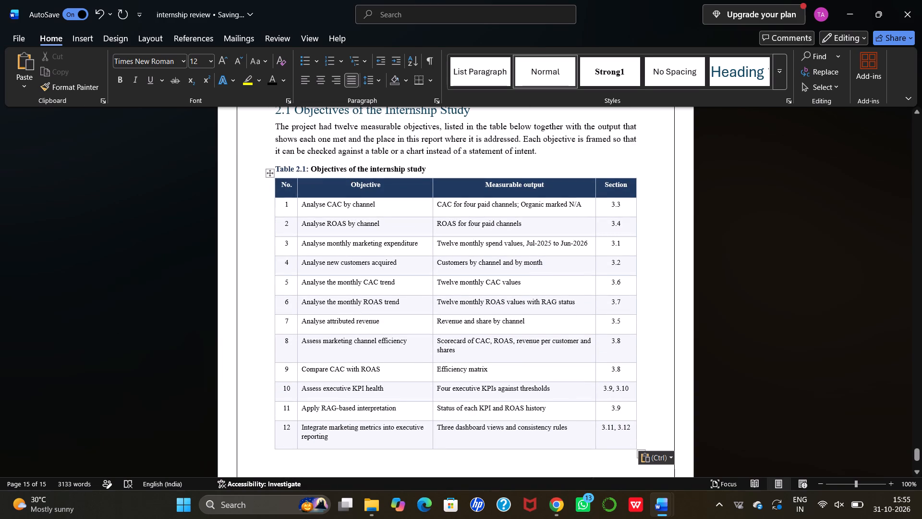
{"action": "scroll", "coordinate": [465, 369], "scroll_direction": "up", "scroll_amount": 2}
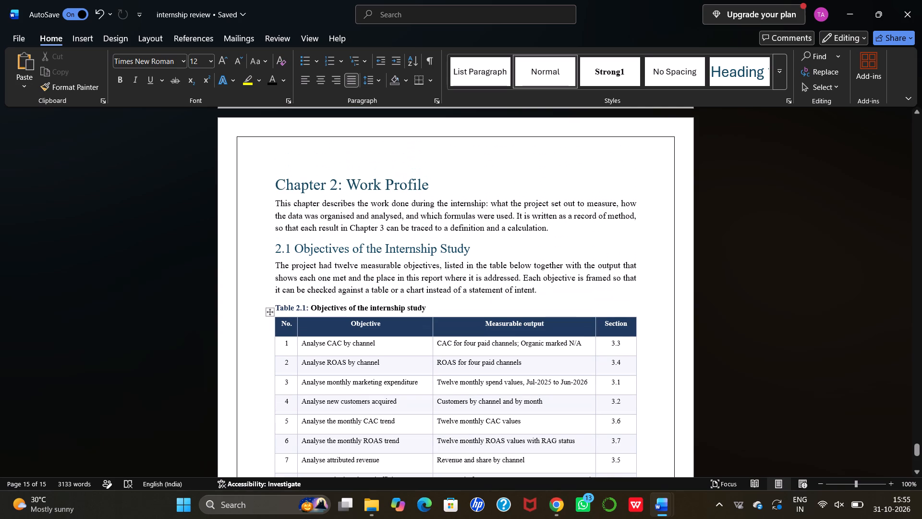
{"action": "scroll", "coordinate": [465, 369], "scroll_direction": "down", "scroll_amount": 4}
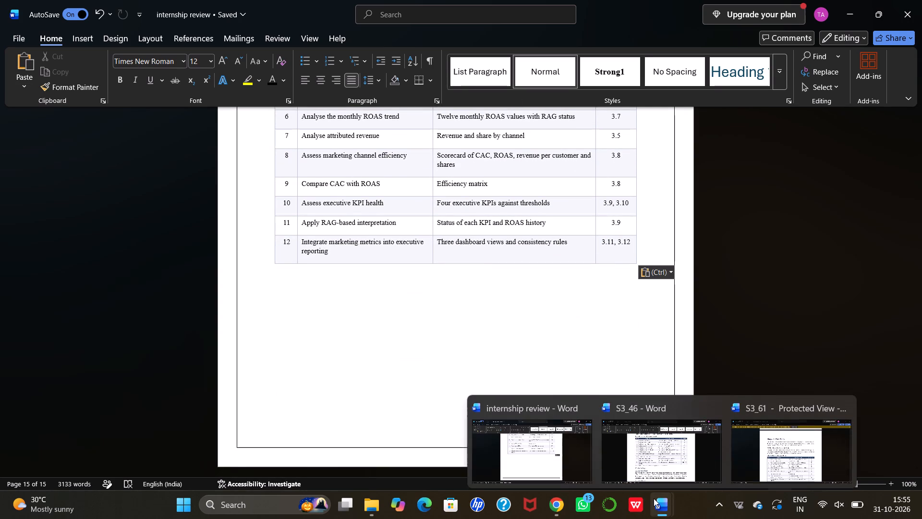
Read through sections 2.2 Methodology and 2.3 Marketing Analytics Formulas in S3_46.
{"action": "left_click", "coordinate": [655, 447]}
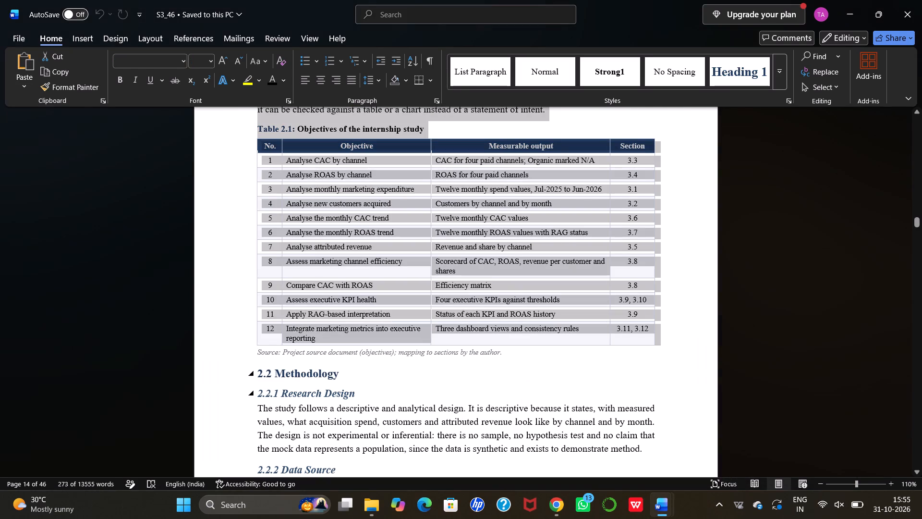
{"action": "left_click", "coordinate": [527, 381]}
{"action": "scroll", "coordinate": [527, 381], "scroll_direction": "down", "scroll_amount": 3}
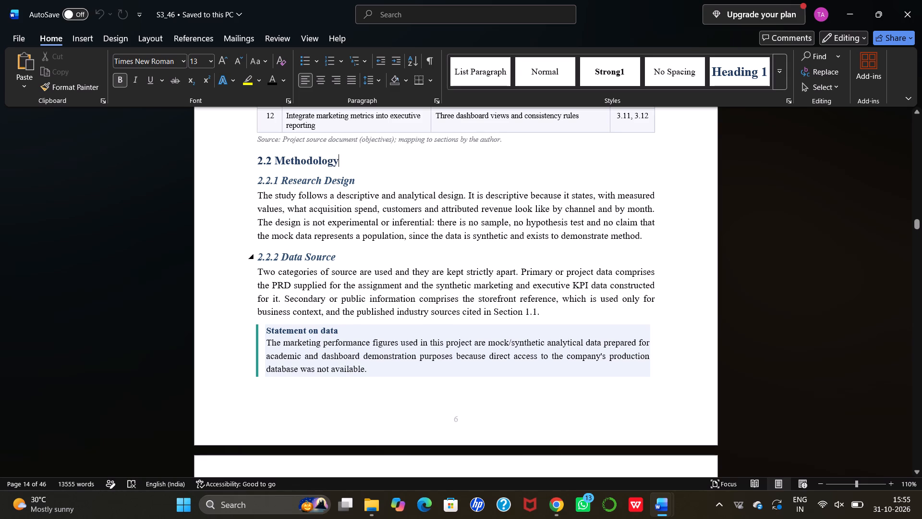
{"action": "scroll", "coordinate": [287, 240], "scroll_direction": "down", "scroll_amount": 4}
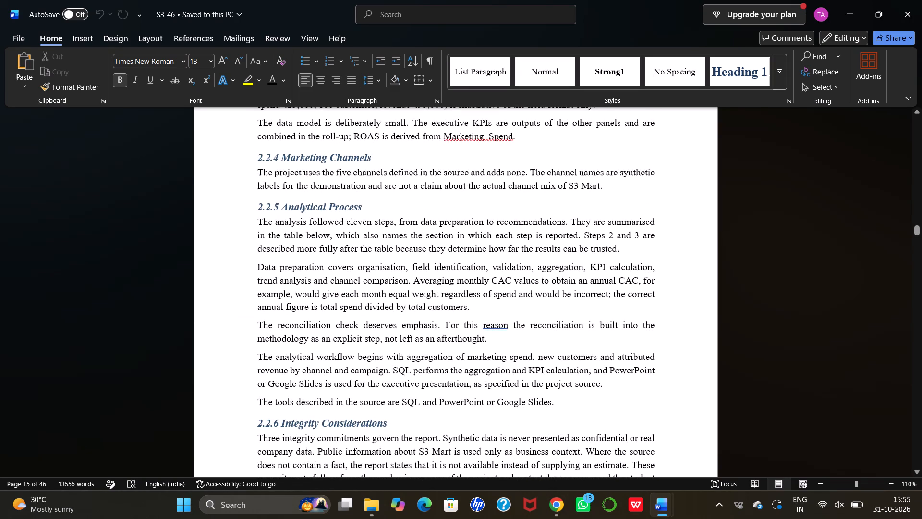
{"action": "scroll", "coordinate": [287, 240], "scroll_direction": "down", "scroll_amount": 1}
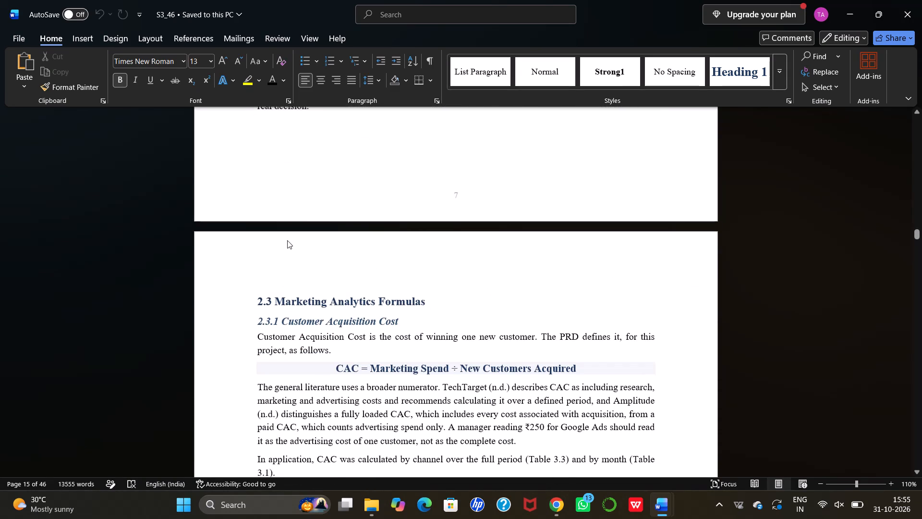
{"action": "scroll", "coordinate": [287, 240], "scroll_direction": "down", "scroll_amount": 1}
{"action": "scroll", "coordinate": [287, 240], "scroll_direction": "right", "scroll_amount": 3}
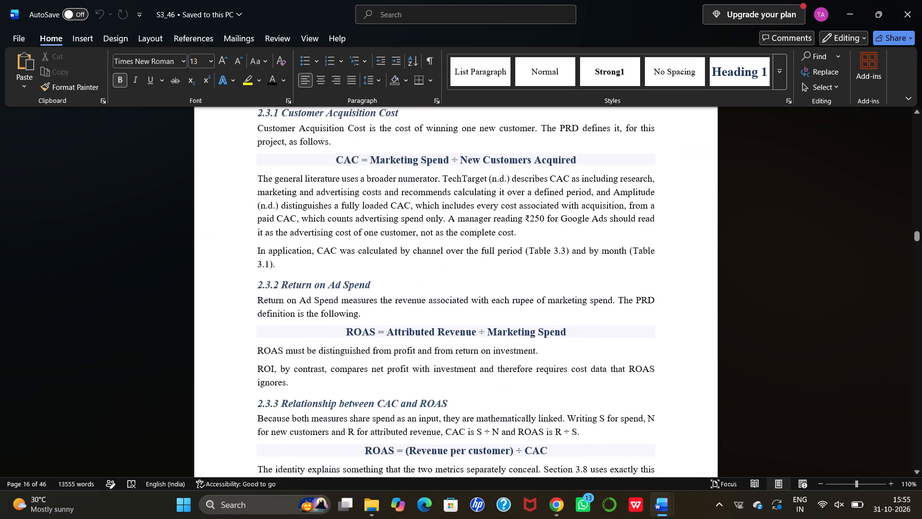
{"action": "scroll", "coordinate": [287, 240], "scroll_direction": "up", "scroll_amount": 8}
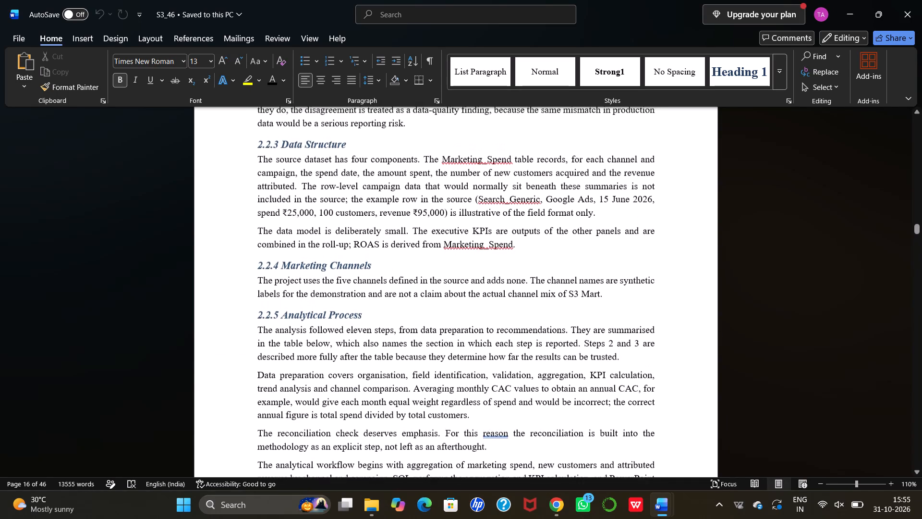
{"action": "scroll", "coordinate": [287, 240], "scroll_direction": "up", "scroll_amount": 1}
{"action": "scroll", "coordinate": [287, 240], "scroll_direction": "right", "scroll_amount": 4}
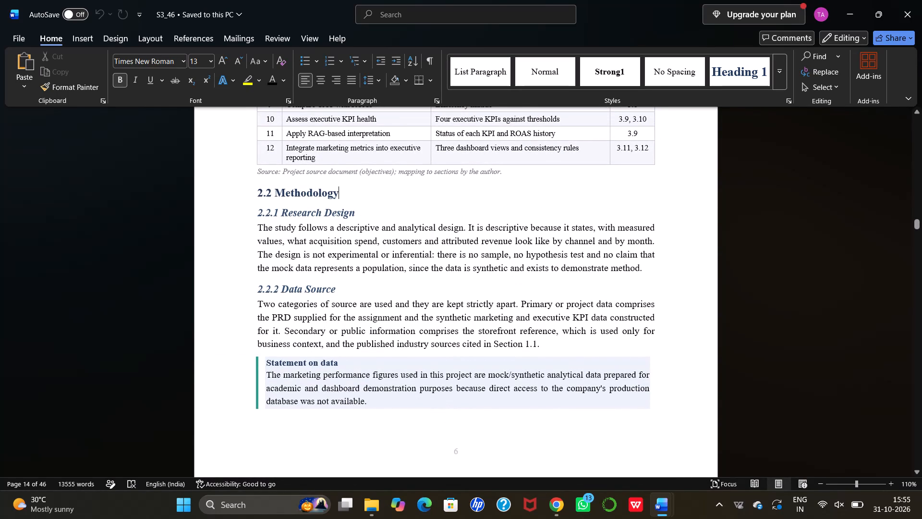
{"action": "scroll", "coordinate": [358, 311], "scroll_direction": "right", "scroll_amount": 3}
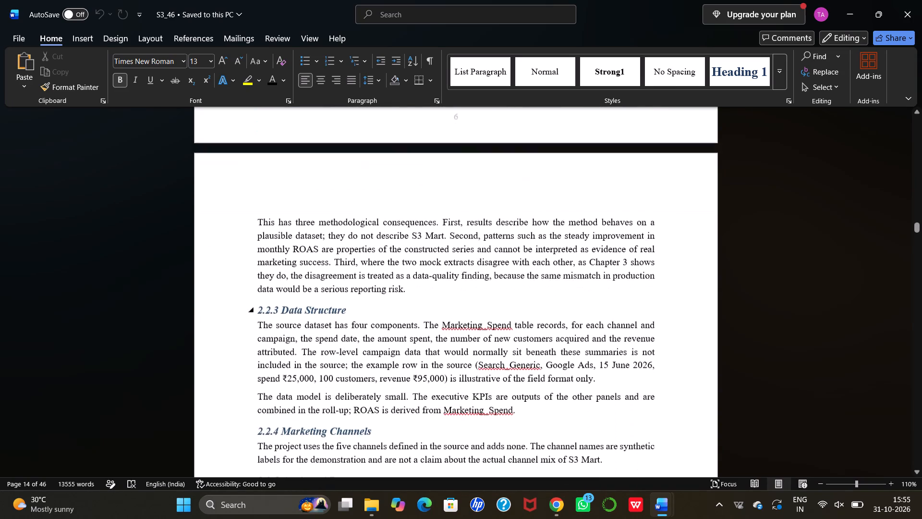
{"action": "scroll", "coordinate": [358, 311], "scroll_direction": "right", "scroll_amount": 3}
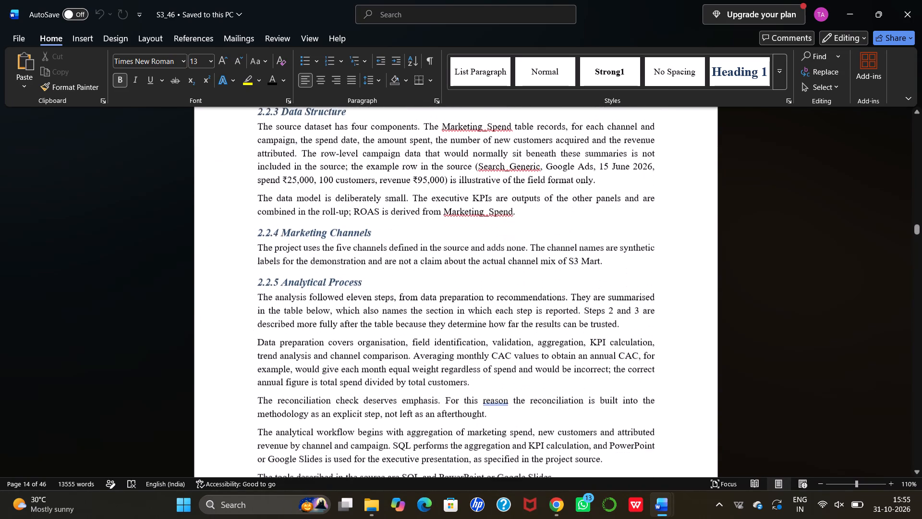
{"action": "scroll", "coordinate": [358, 311], "scroll_direction": "down", "scroll_amount": 1}
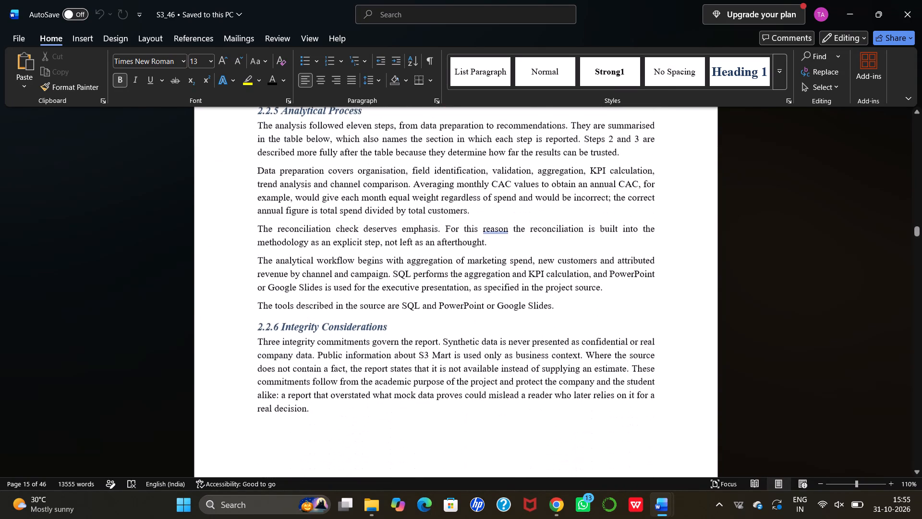
{"action": "scroll", "coordinate": [358, 311], "scroll_direction": "right", "scroll_amount": 1}
{"action": "scroll", "coordinate": [358, 311], "scroll_direction": "down", "scroll_amount": 1}
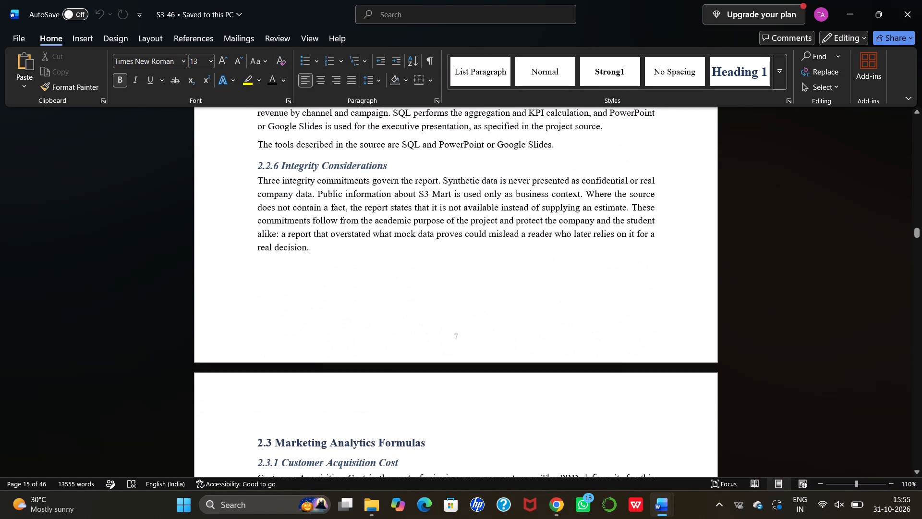
{"action": "scroll", "coordinate": [358, 311], "scroll_direction": "down", "scroll_amount": 2}
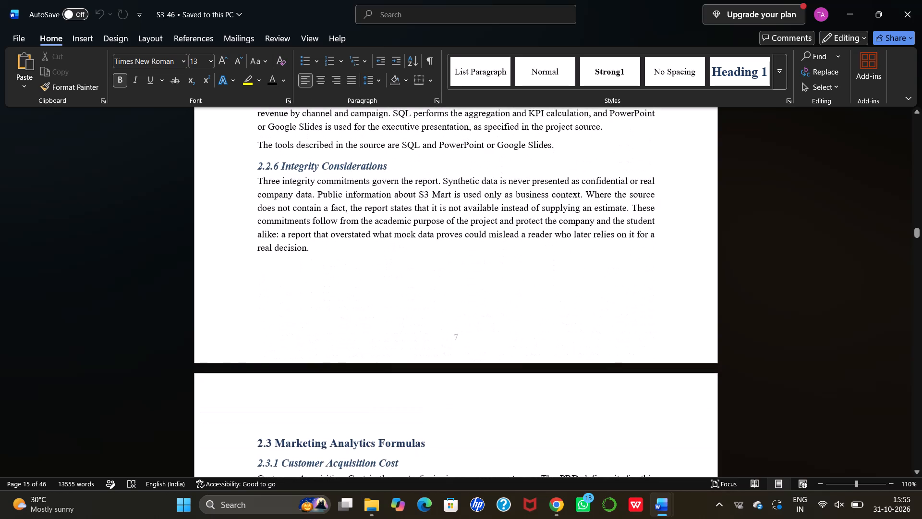
{"action": "scroll", "coordinate": [358, 311], "scroll_direction": "down", "scroll_amount": 2}
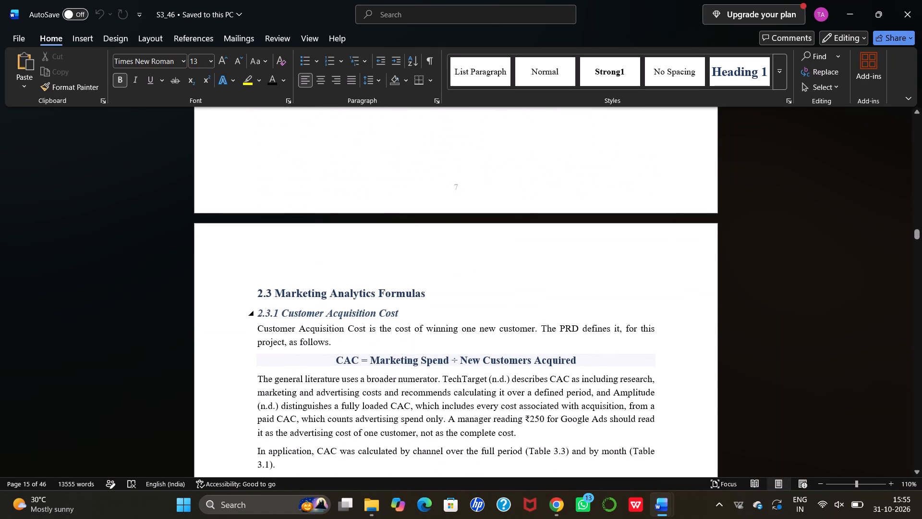
{"action": "scroll", "coordinate": [358, 311], "scroll_direction": "down", "scroll_amount": 1}
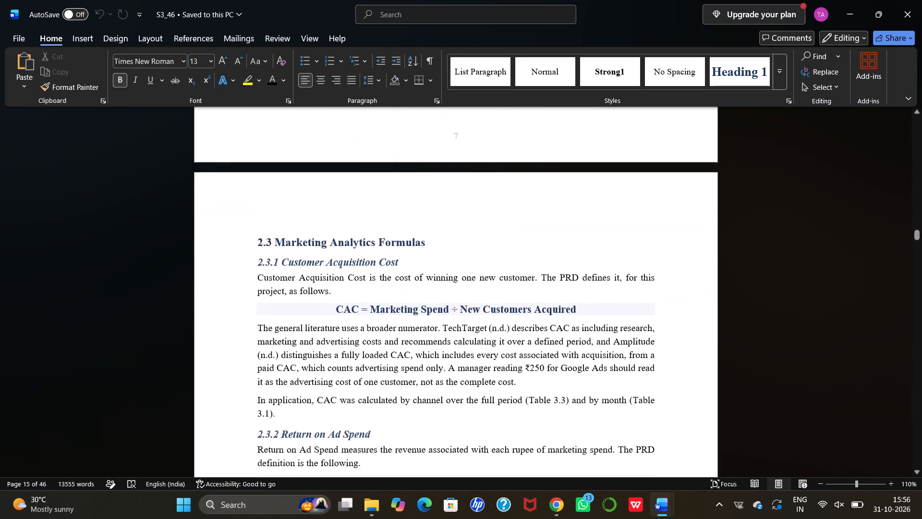
{"action": "scroll", "coordinate": [358, 311], "scroll_direction": "down", "scroll_amount": 1}
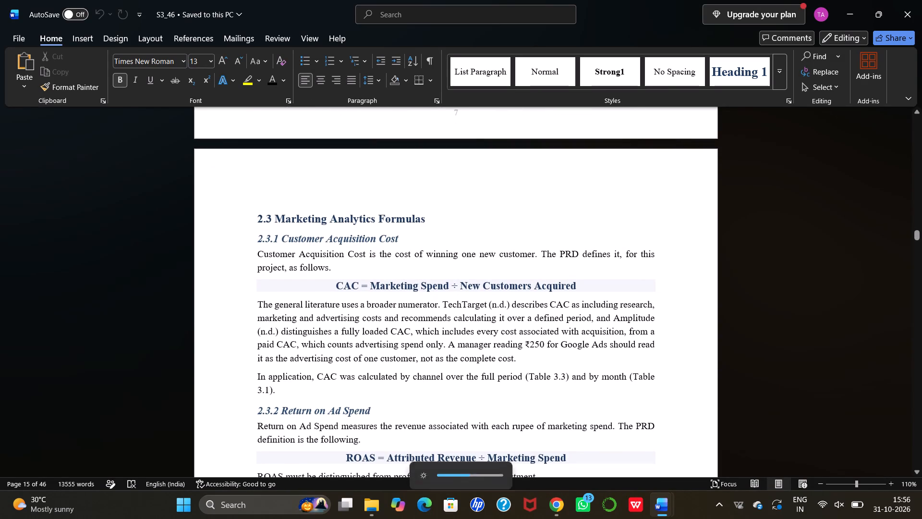